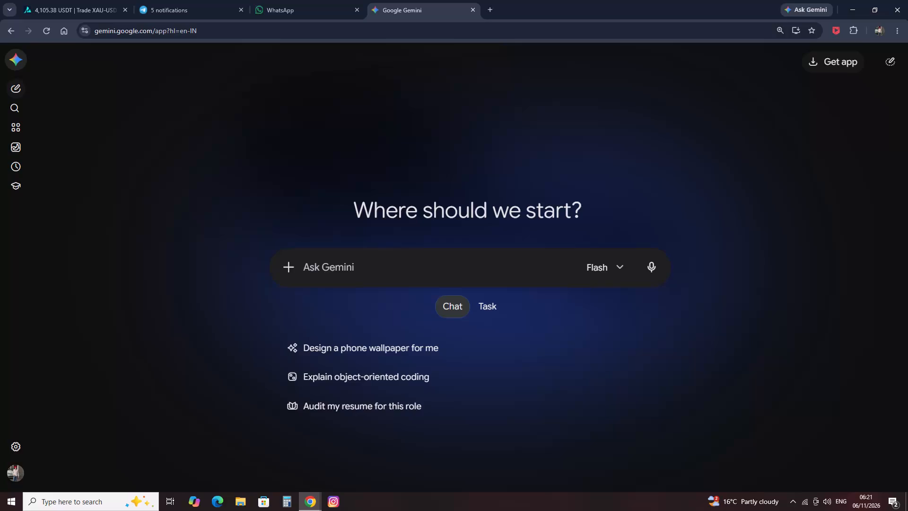
Minimize the browser window and launch TradingView from the desktop.
click(854, 2)
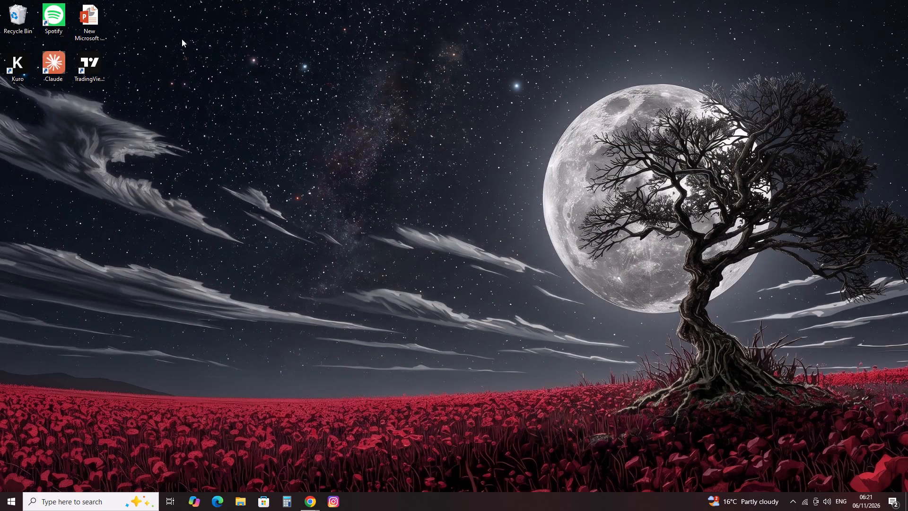
double_click(99, 71)
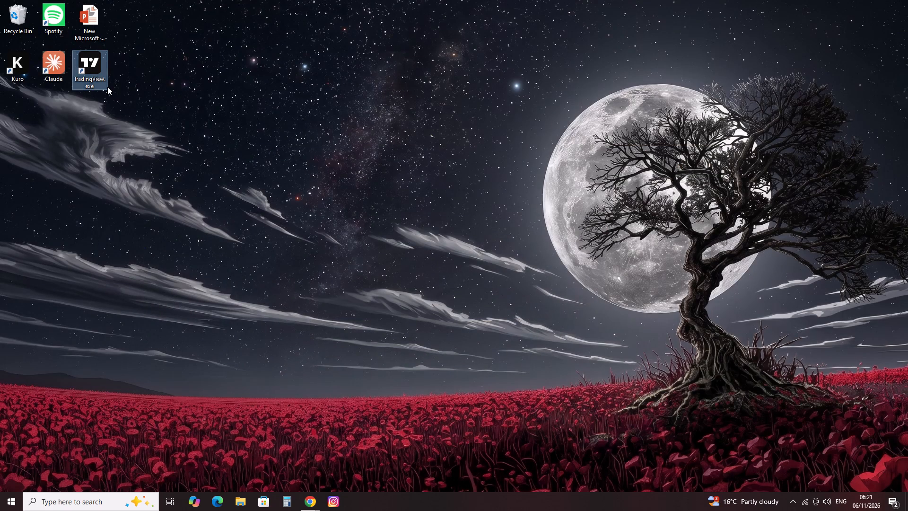
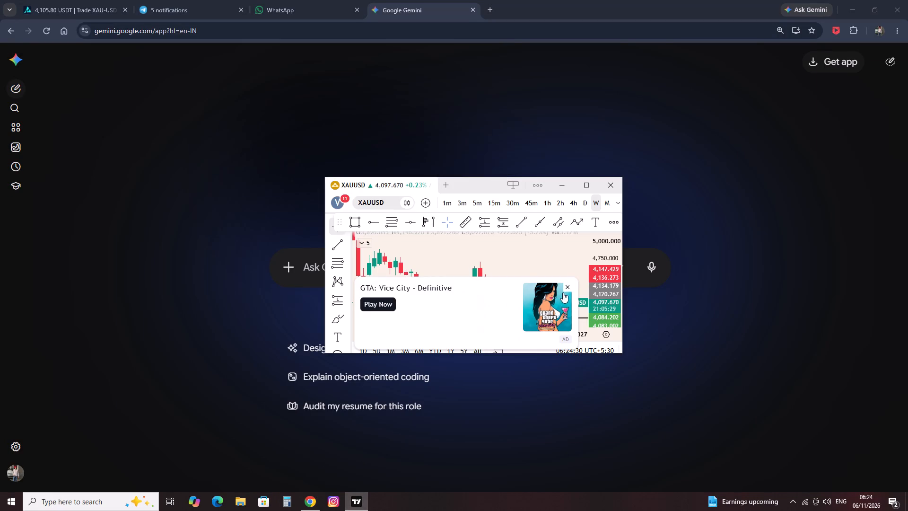
click(565, 287)
click(593, 193)
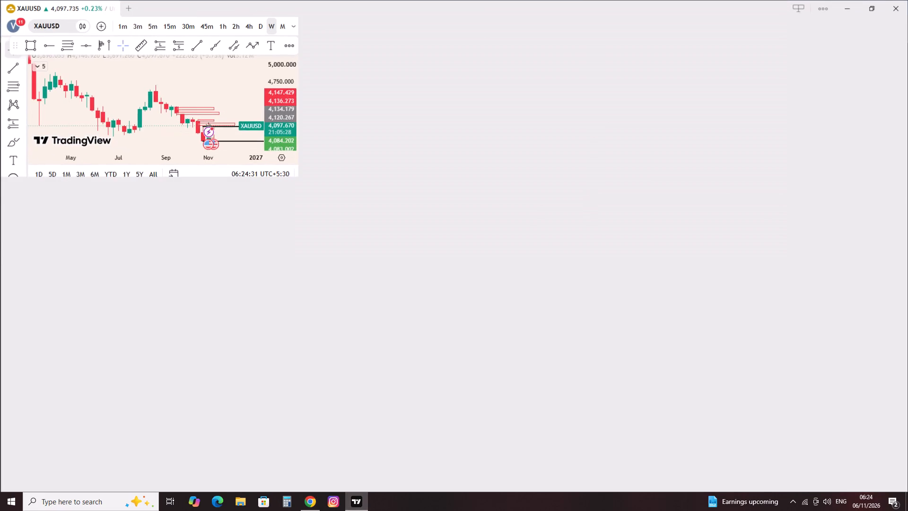
scroll(373, 143, up, 8)
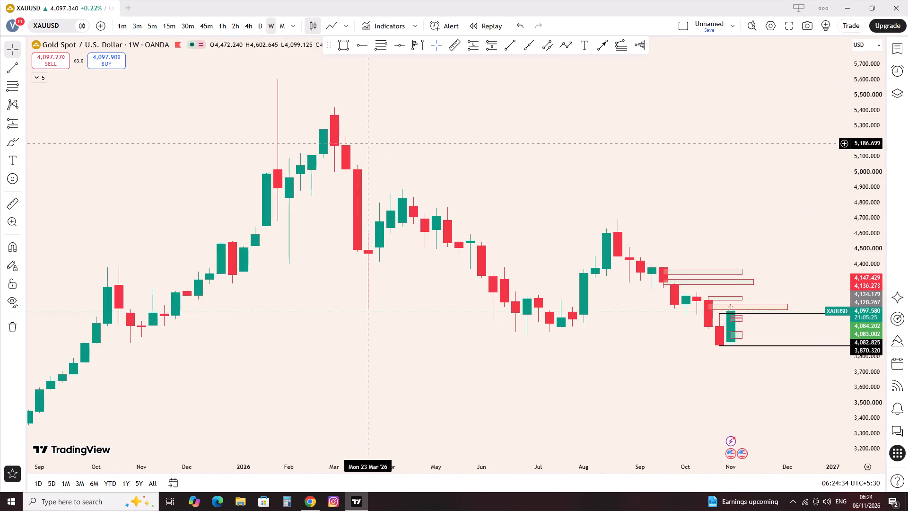
Set the XAUUSD chart to the daily timeframe and examine the marked price zones.
click(259, 27)
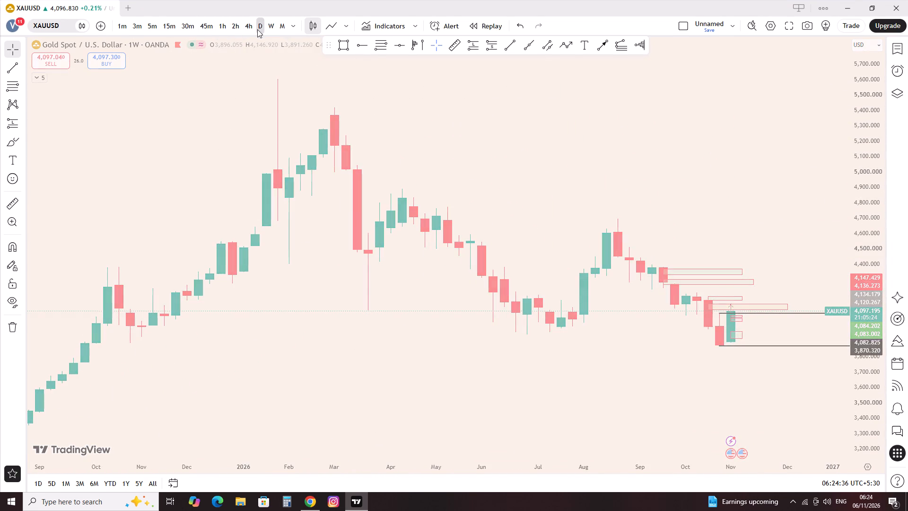
scroll(257, 35, up, 7)
scroll(482, 275, up, 7)
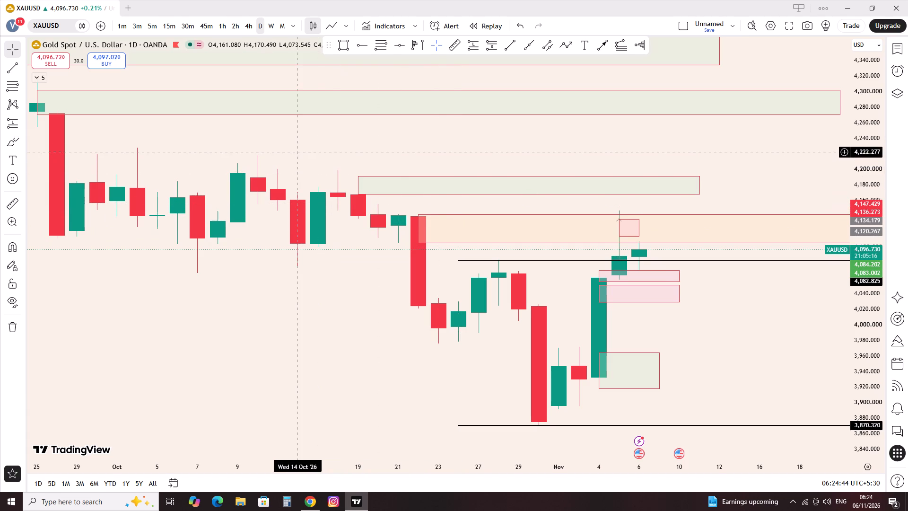
scroll(304, 152, down, 1)
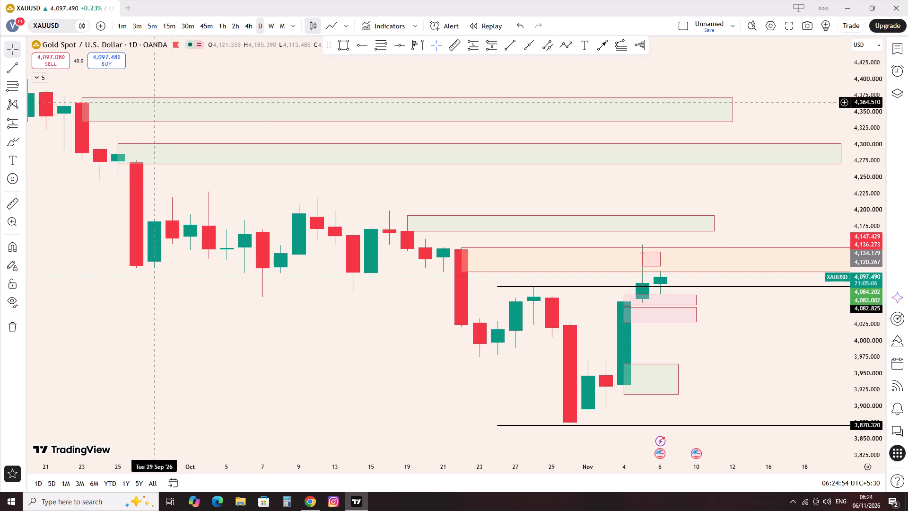
Set the XAUUSD chart to the 4h timeframe.
click(243, 25)
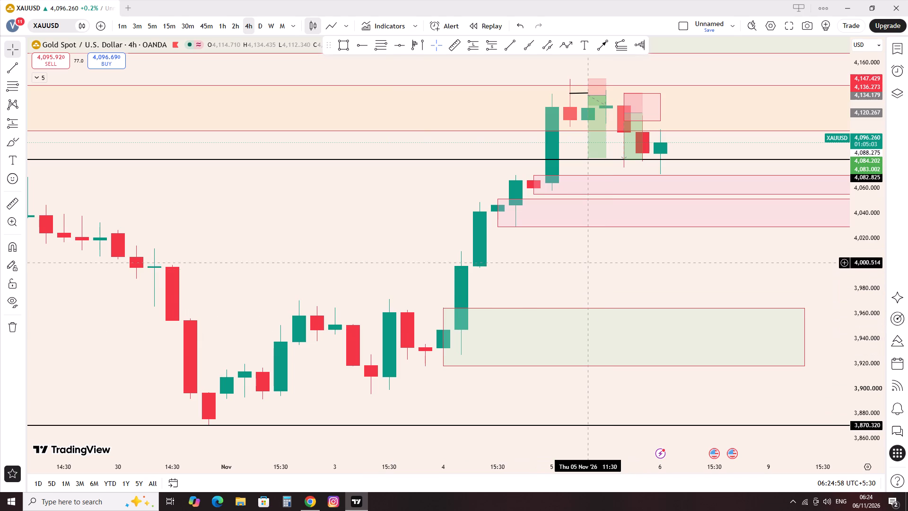
click(499, 212)
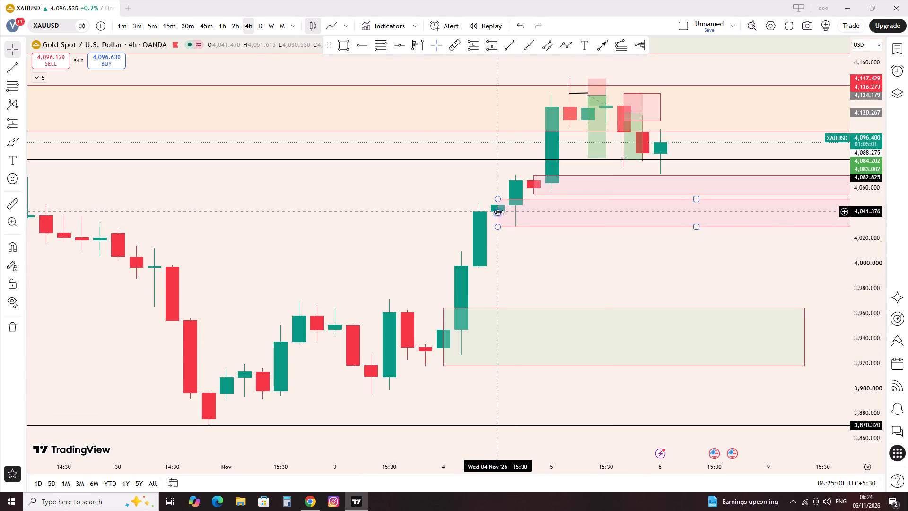
click(403, 222)
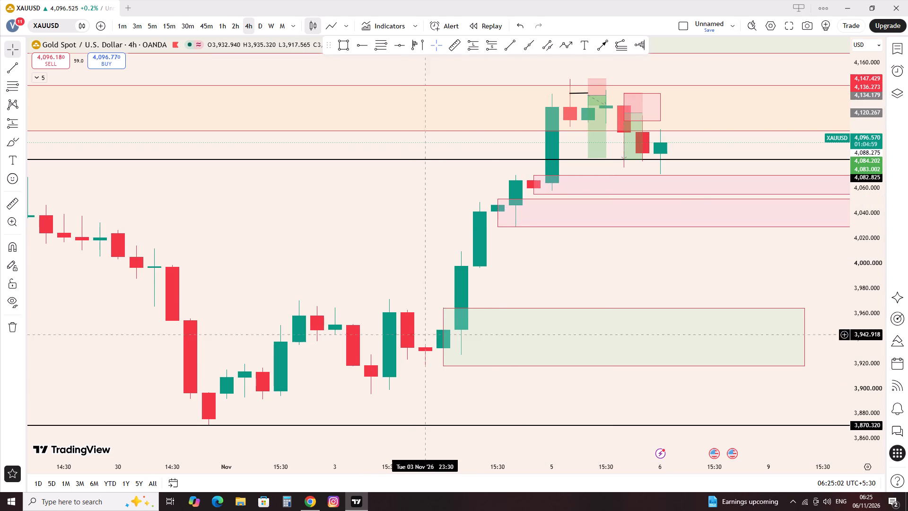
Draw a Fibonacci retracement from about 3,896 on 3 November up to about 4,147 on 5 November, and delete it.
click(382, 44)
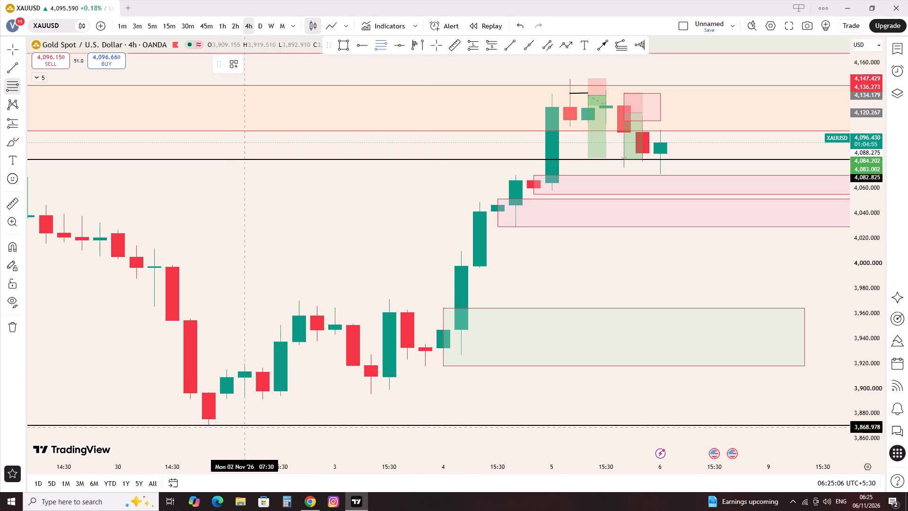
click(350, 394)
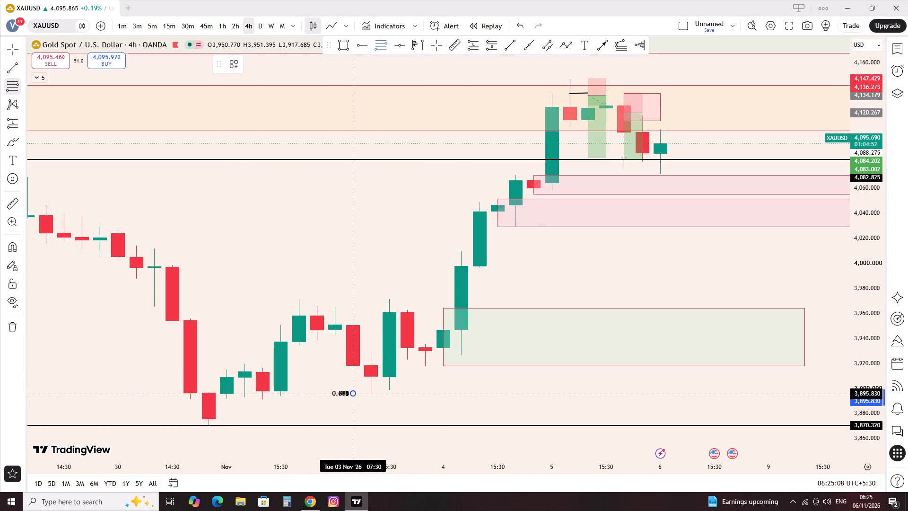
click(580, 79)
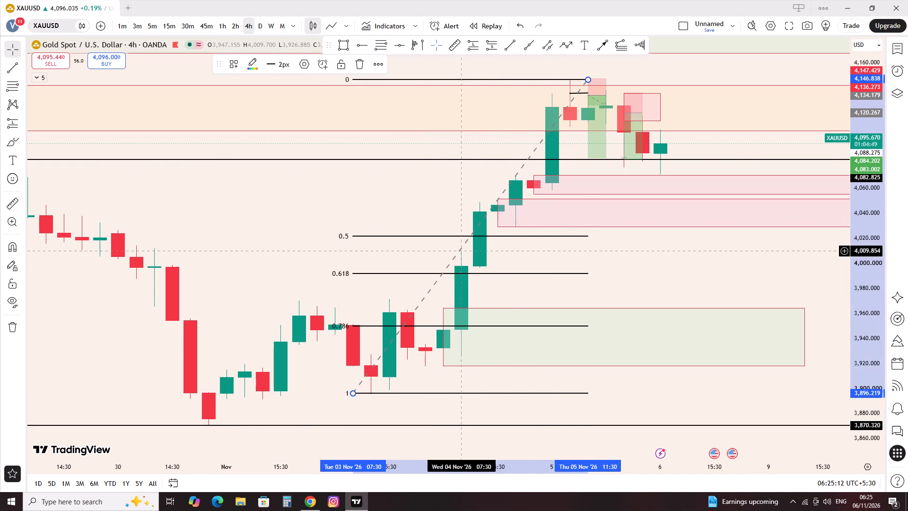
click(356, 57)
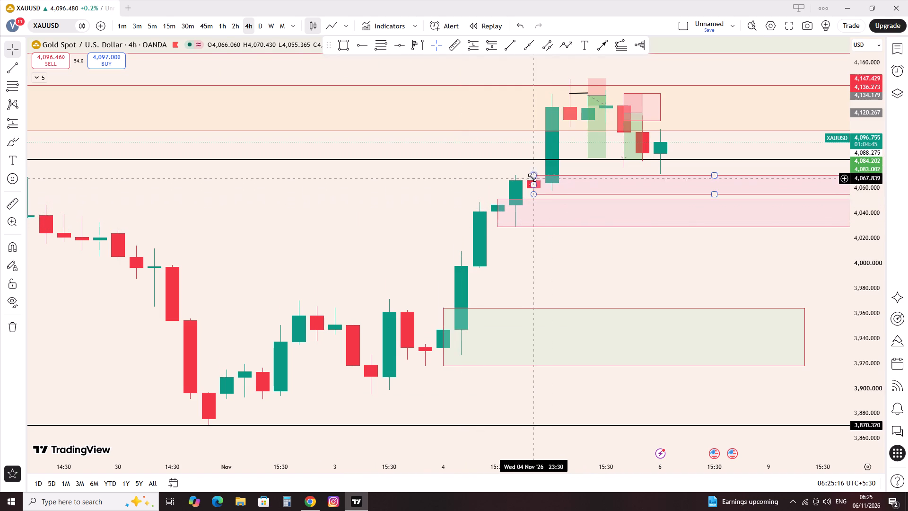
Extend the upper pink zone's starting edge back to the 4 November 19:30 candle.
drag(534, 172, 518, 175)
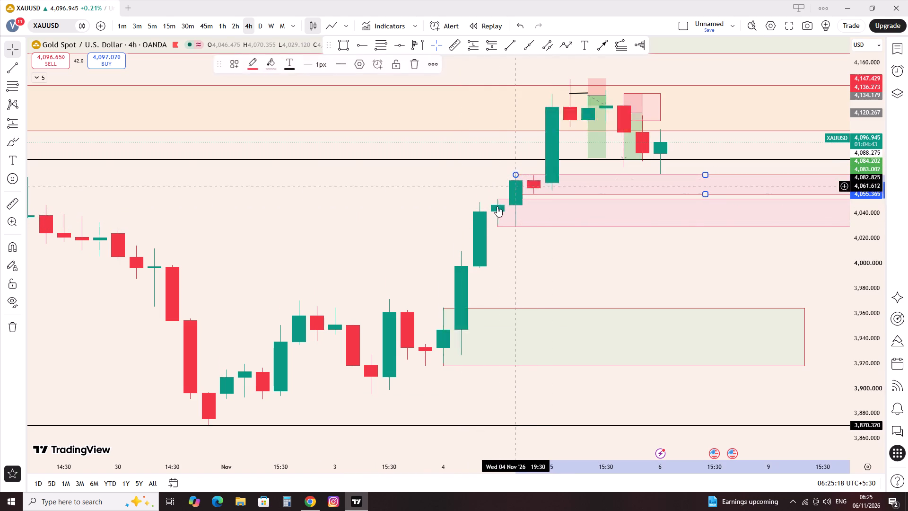
Delete the lower pink zone that starts at the 4 November 15:30 candle.
click(495, 211)
click(415, 69)
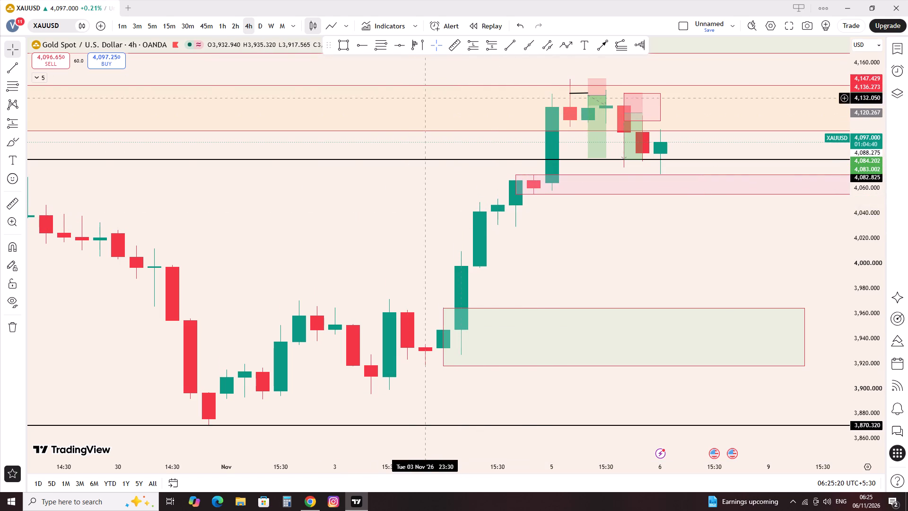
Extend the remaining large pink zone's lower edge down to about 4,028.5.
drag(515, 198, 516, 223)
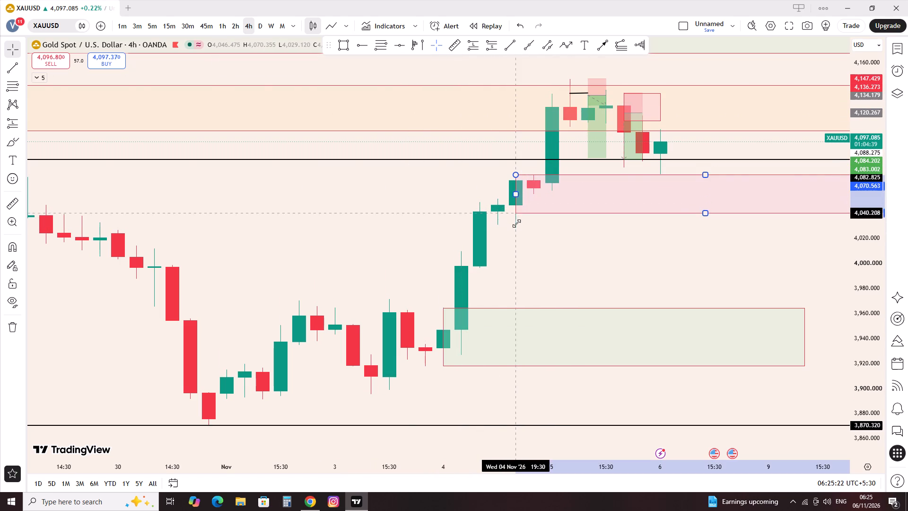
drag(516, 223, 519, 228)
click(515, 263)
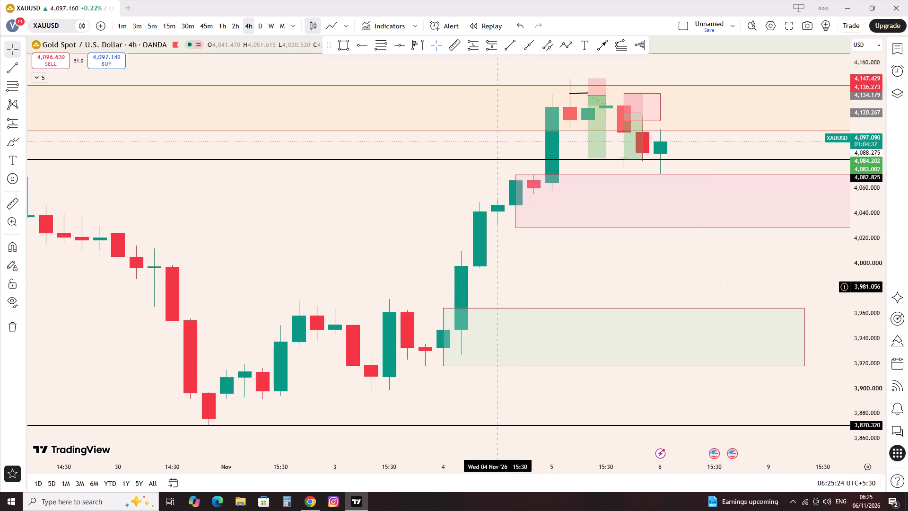
Delete the enlarged pink zone below the 4,082.825 horizontal line.
click(515, 220)
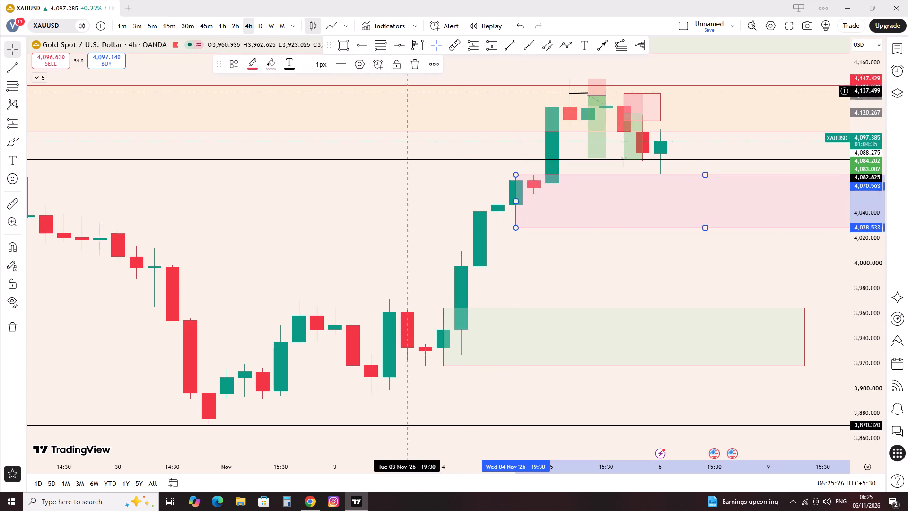
click(417, 65)
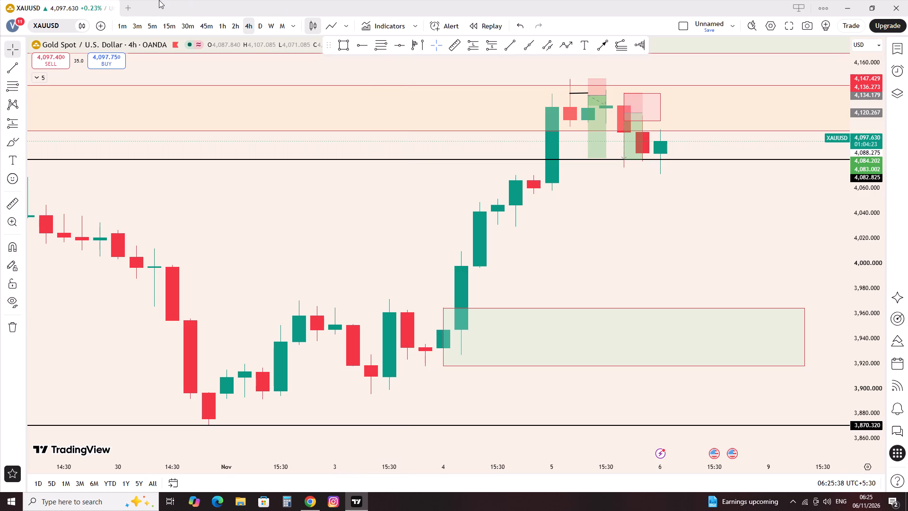
Examine the recent 4h candles with all drawings hidden and then shown again, comparing both views.
scroll(110, 0, up, 1)
scroll(0, 10, up, 3)
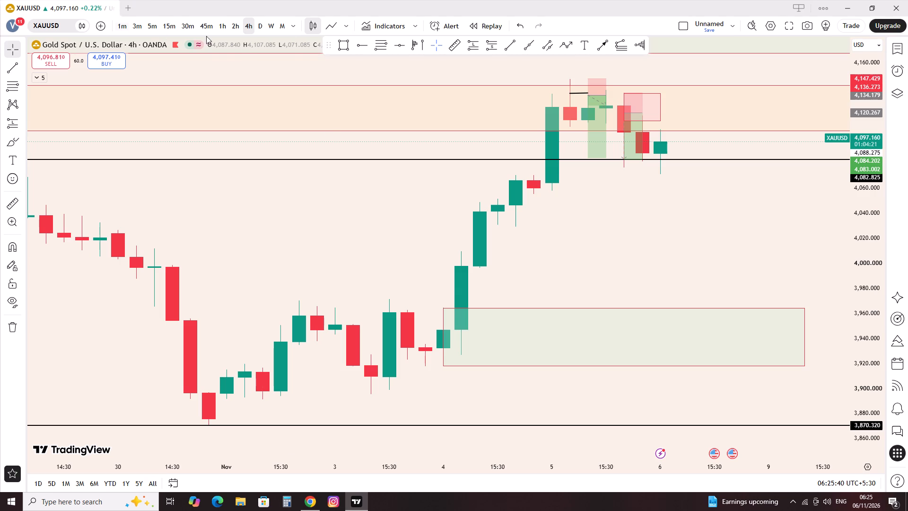
scroll(343, 232, up, 2)
click(295, 257)
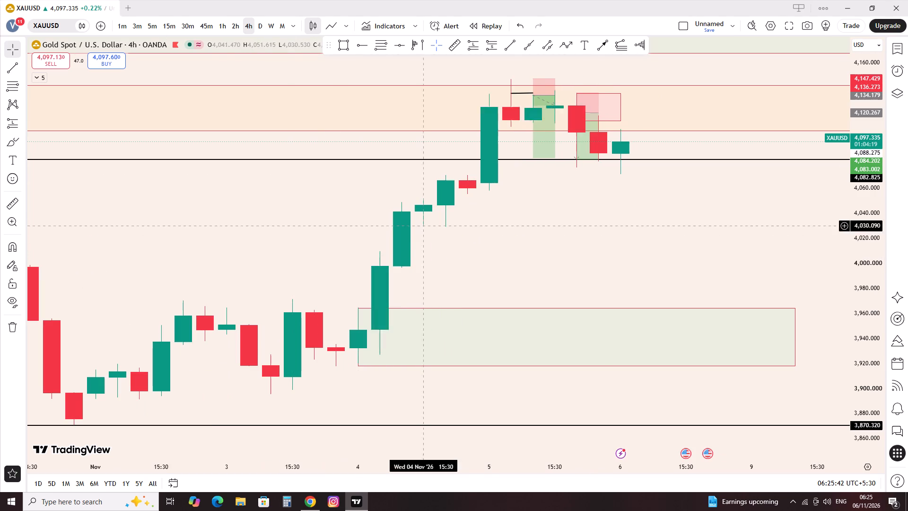
drag(555, 233, 431, 253)
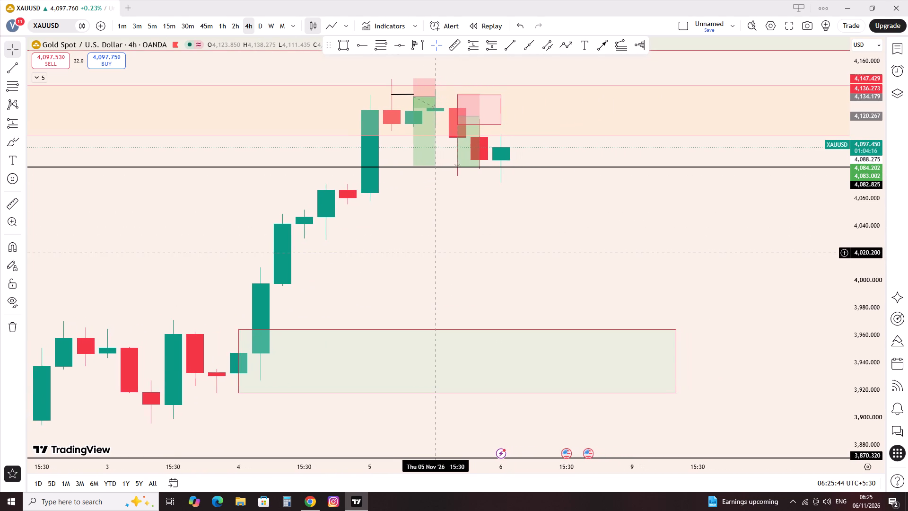
drag(431, 253, 424, 250)
click(3, 302)
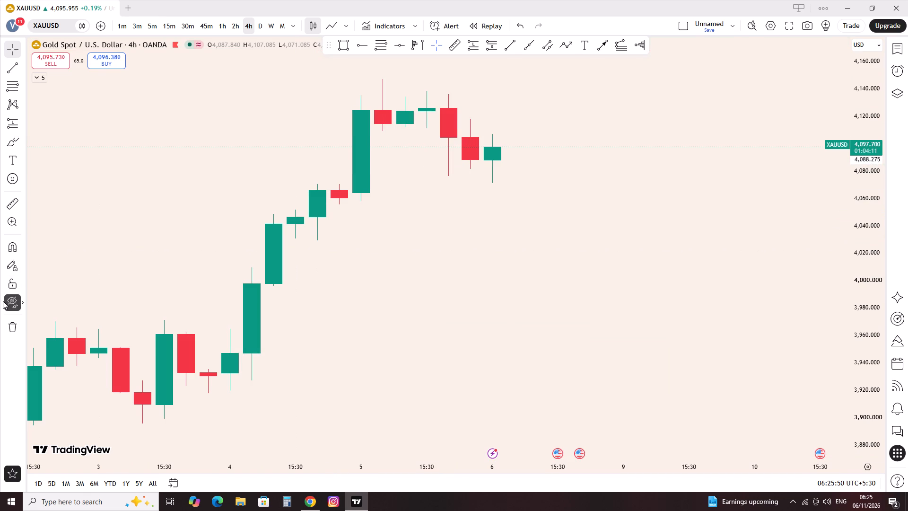
click(3, 300)
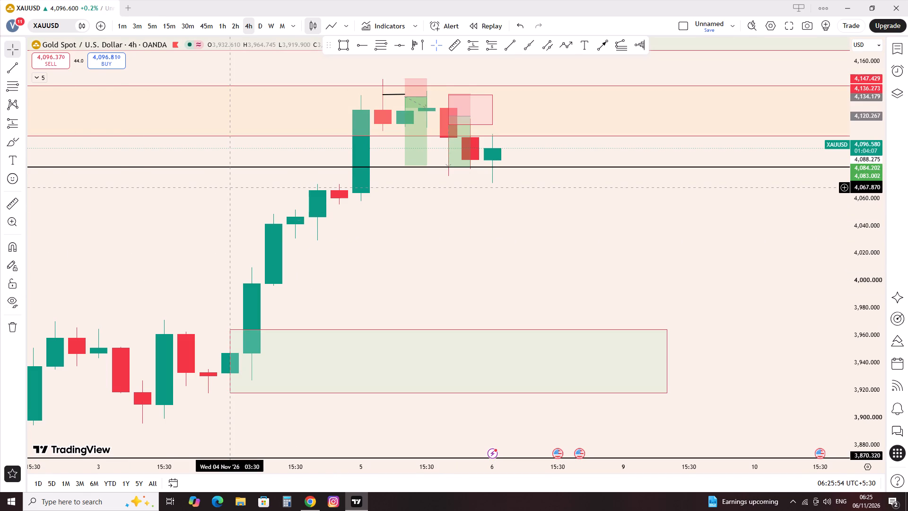
click(6, 302)
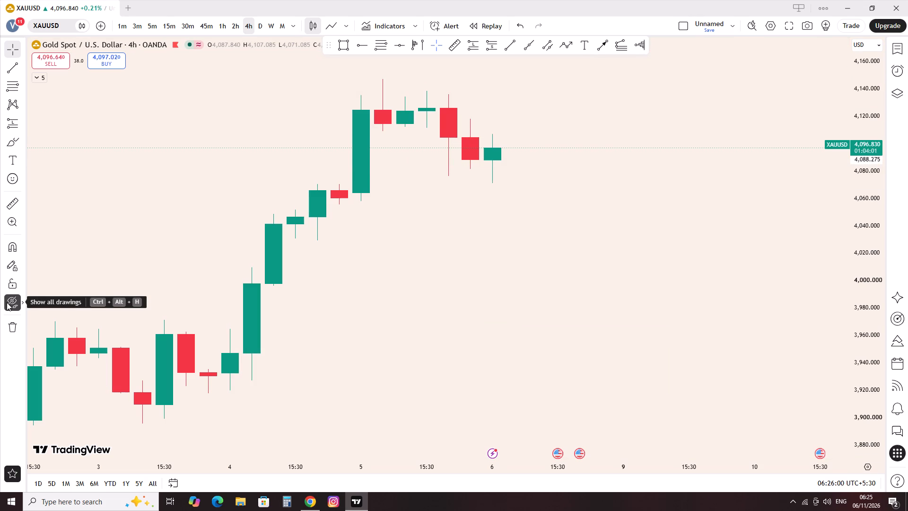
click(7, 302)
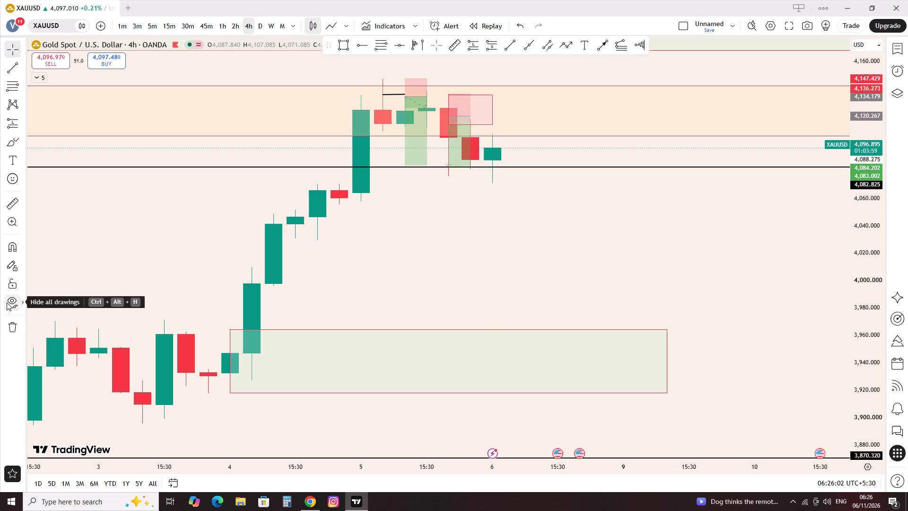
Examine the wider 4h price action back to about 20 October with the drawn zones and levels.
scroll(7, 302, down, 1)
scroll(183, 321, down, 5)
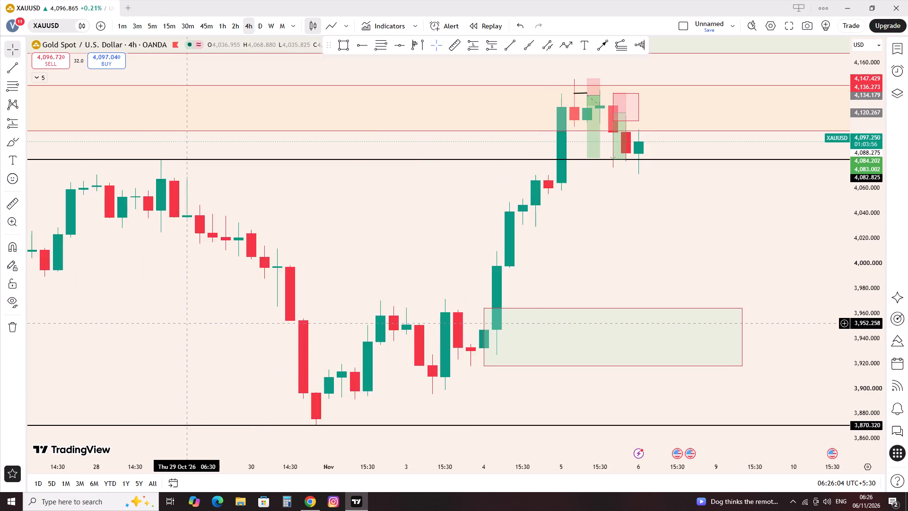
scroll(181, 323, down, 4)
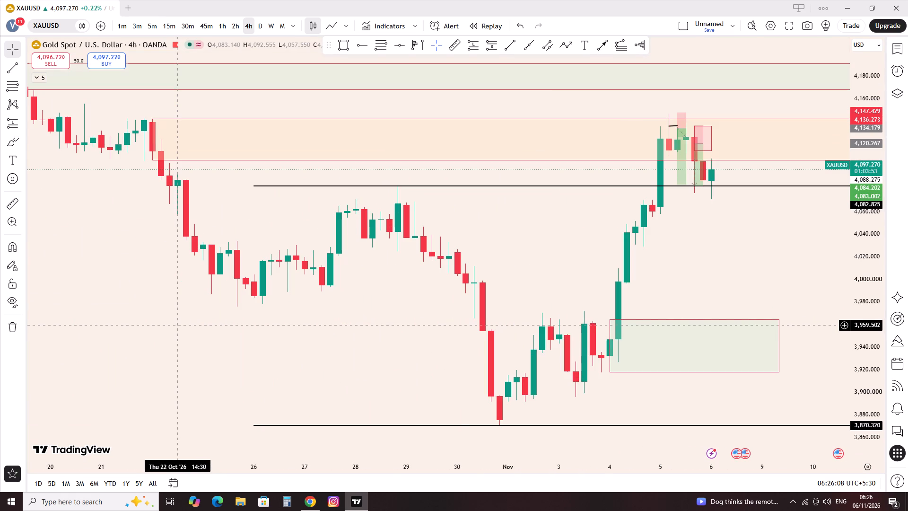
Open the Shark Exchange XAU-USDT futures page in Chrome, reveal and re-hide the available balance, and examine its 1h chart.
click(316, 510)
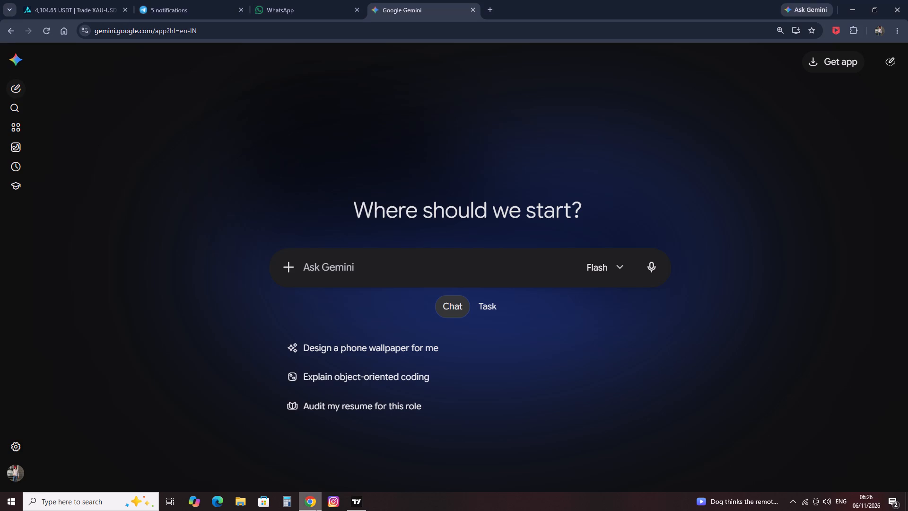
click(67, 1)
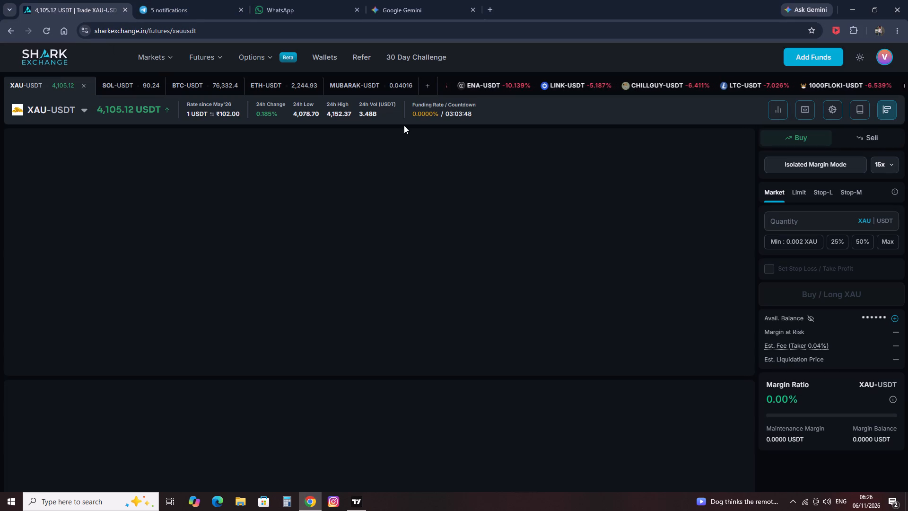
click(811, 319)
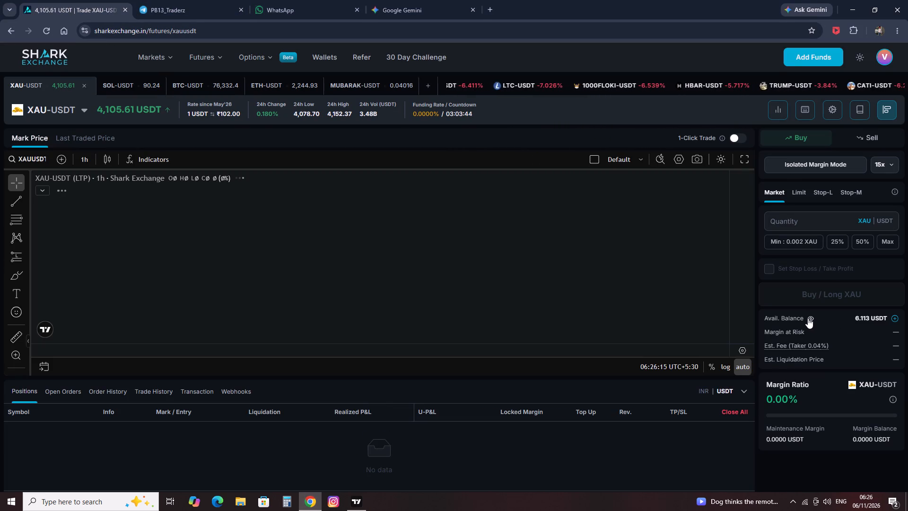
click(808, 318)
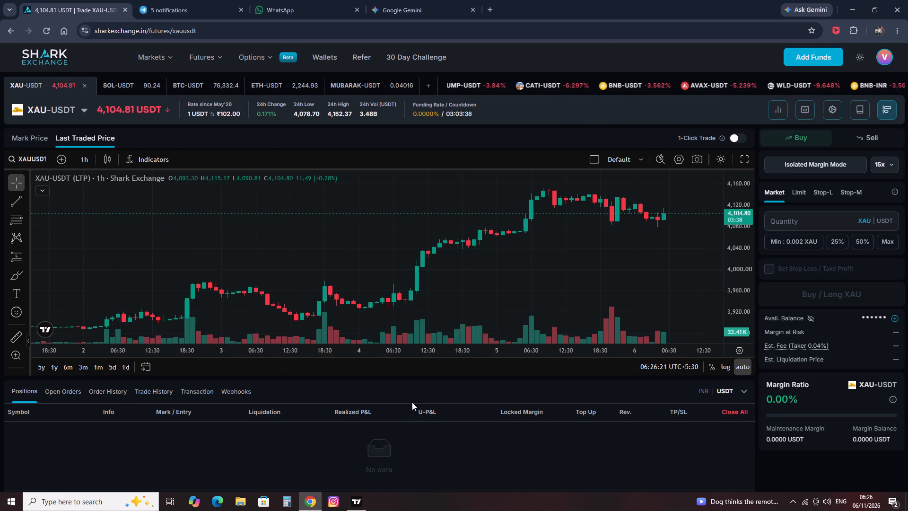
scroll(575, 194, up, 3)
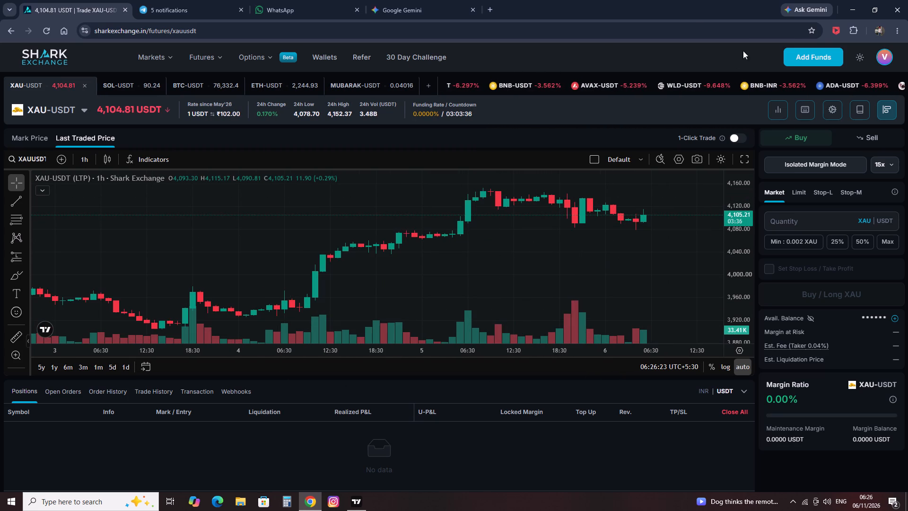
Minimize the browser and return to the XAUUSD 4h chart in TradingView.
click(857, 6)
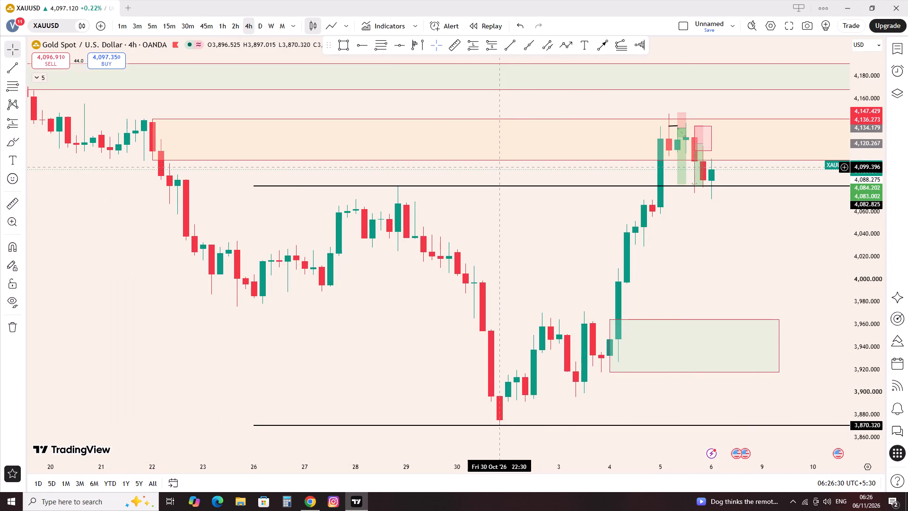
scroll(410, 141, up, 1)
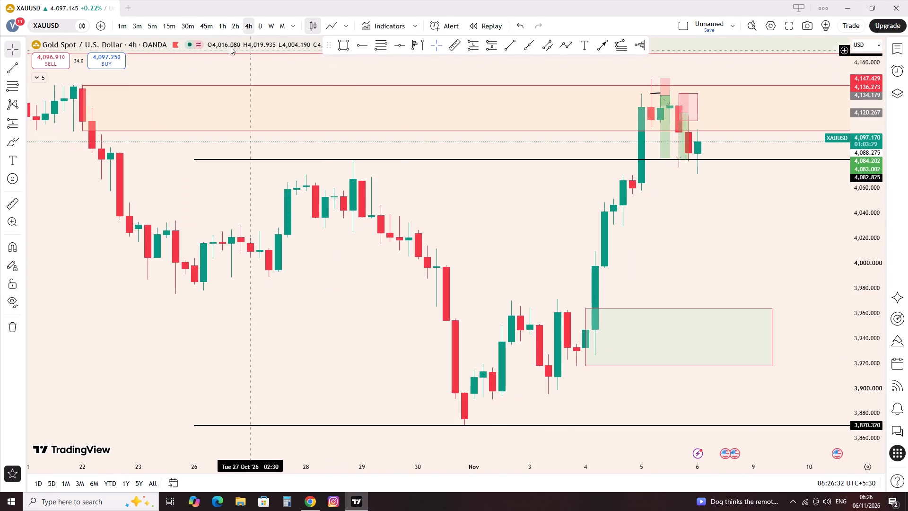
Switch the XAUUSD chart to the 1h timeframe.
click(218, 29)
scroll(306, 198, up, 1)
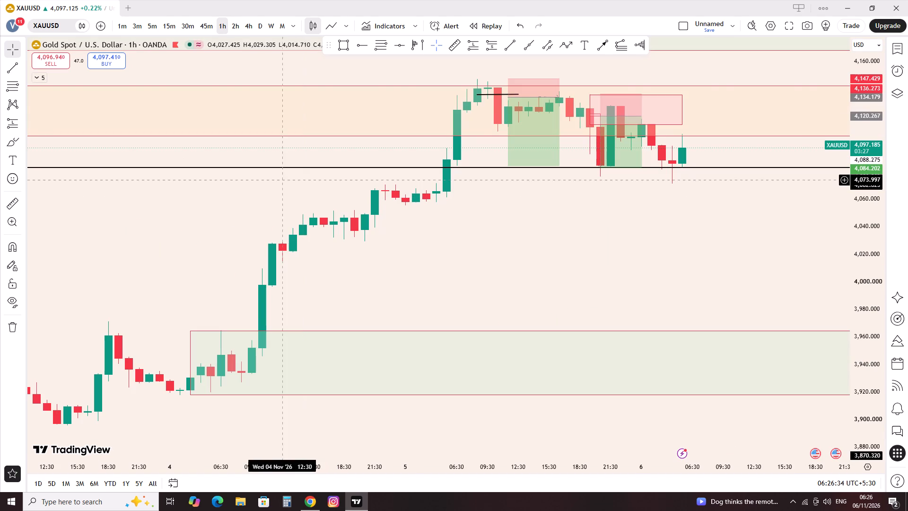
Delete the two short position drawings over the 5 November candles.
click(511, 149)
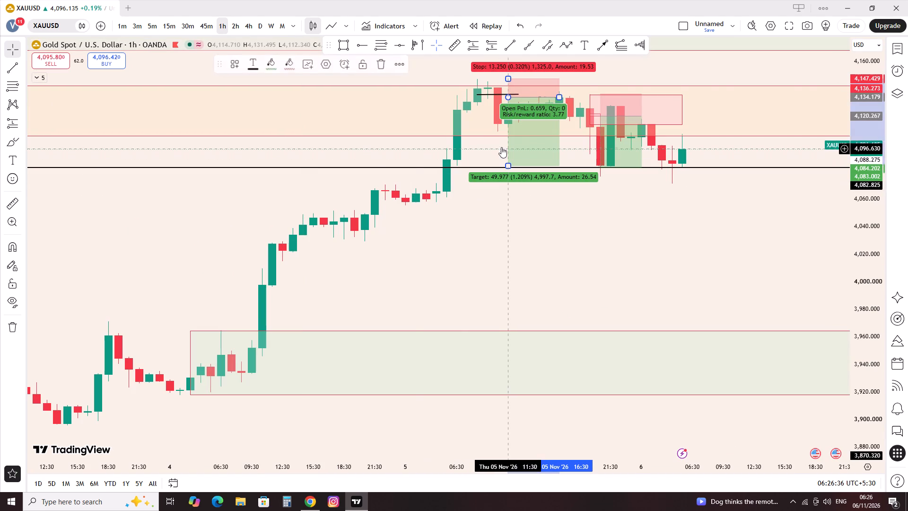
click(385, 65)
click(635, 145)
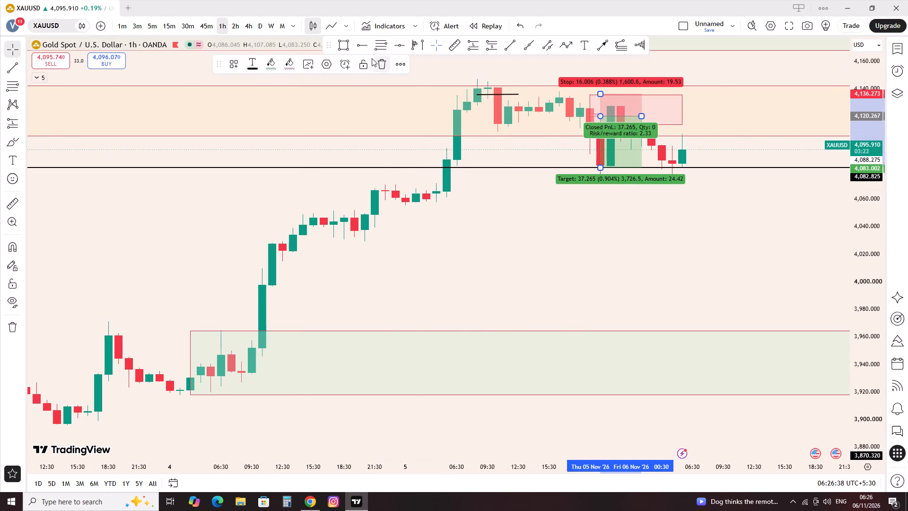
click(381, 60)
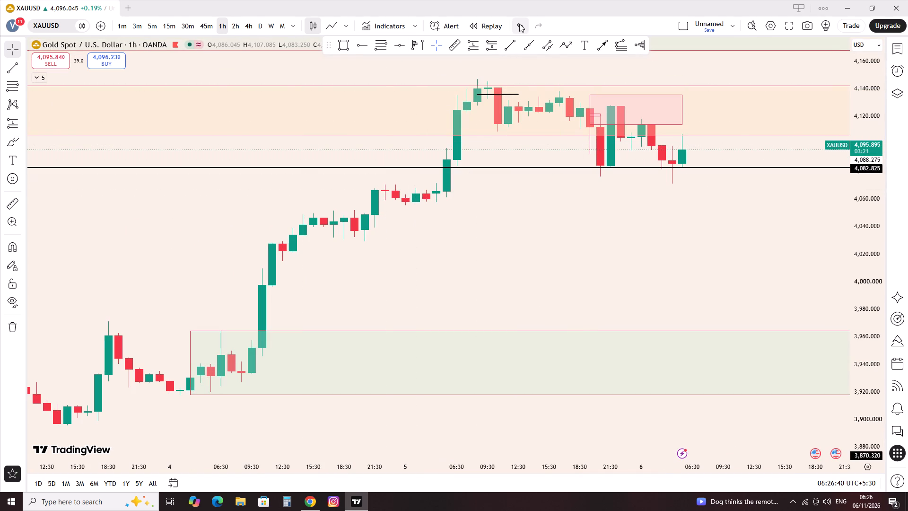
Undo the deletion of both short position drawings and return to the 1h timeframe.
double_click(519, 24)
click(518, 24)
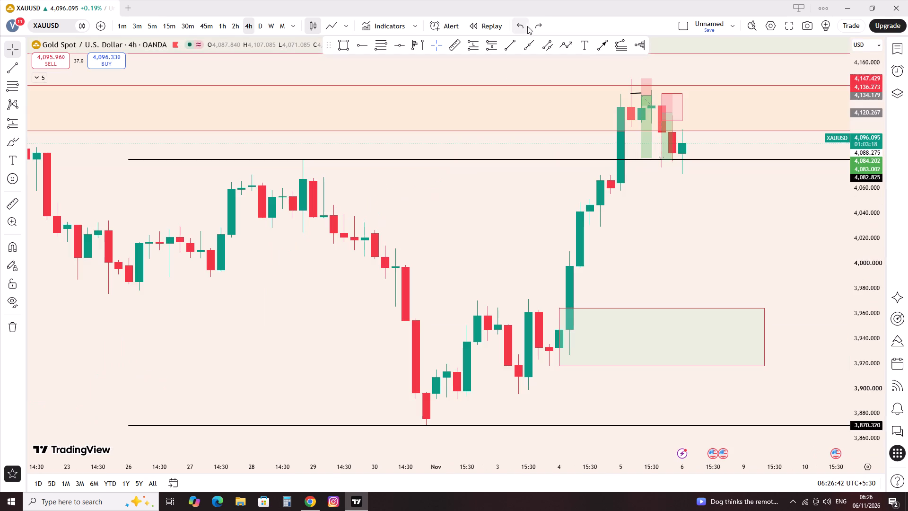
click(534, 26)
Lock the two short position drawings on the 1h chart.
click(521, 136)
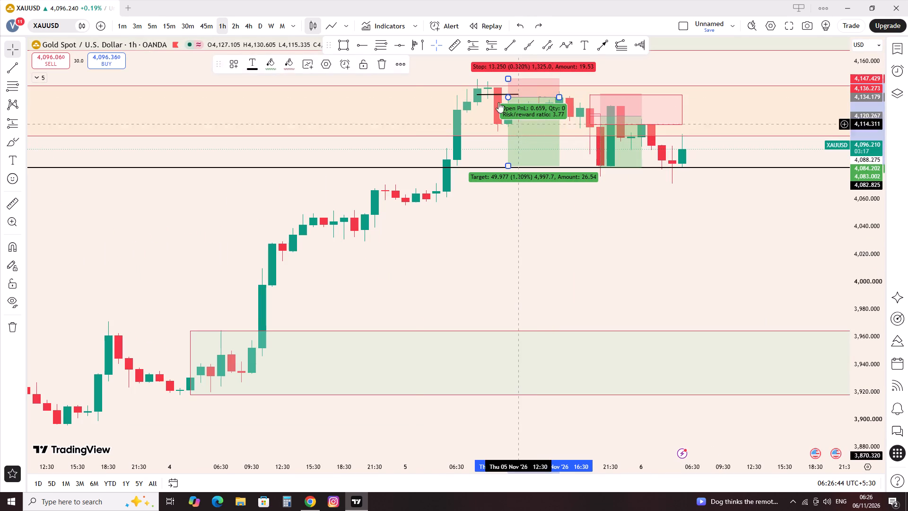
click(364, 58)
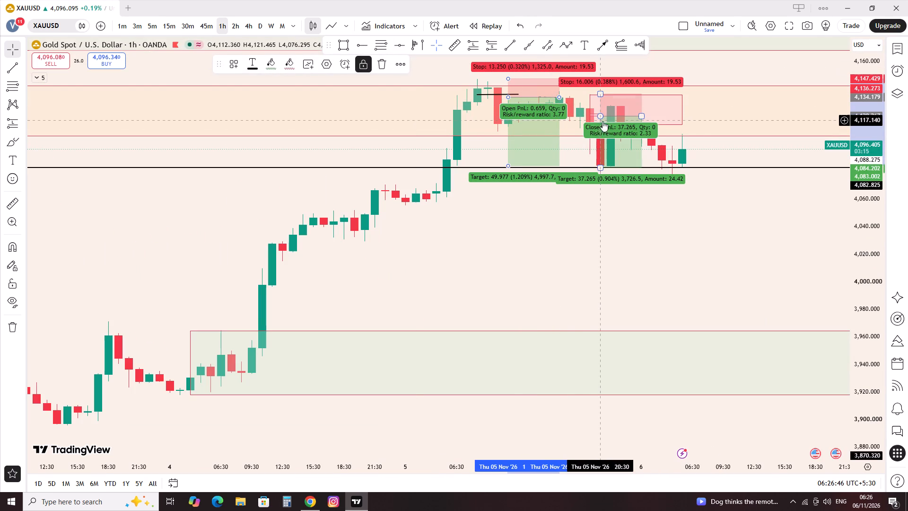
click(601, 129)
click(369, 57)
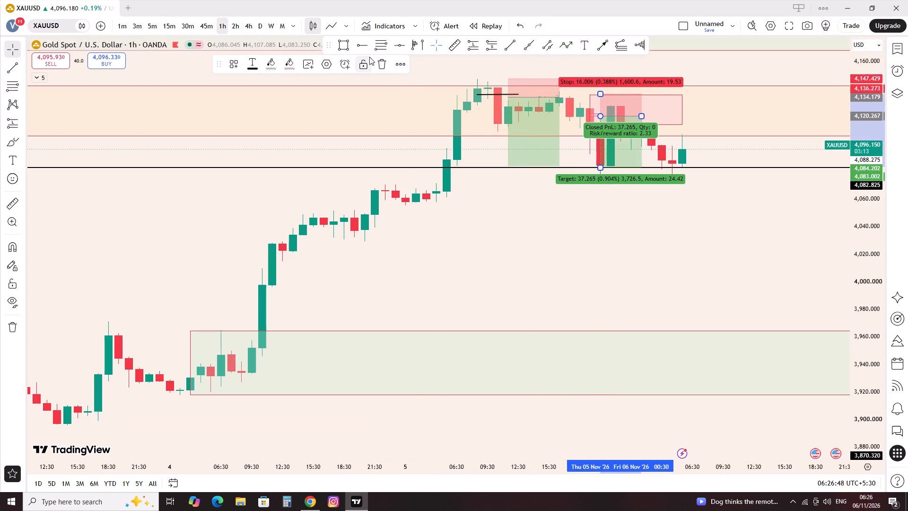
click(483, 173)
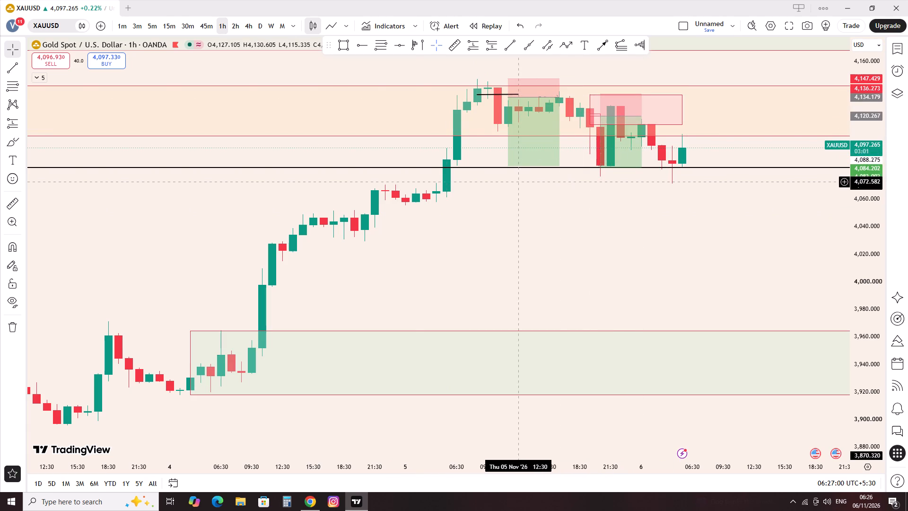
On the daily chart, draw horizontal rays from the 5 November candle's high at about 4,146.7 and low at about 4,058.8.
click(261, 24)
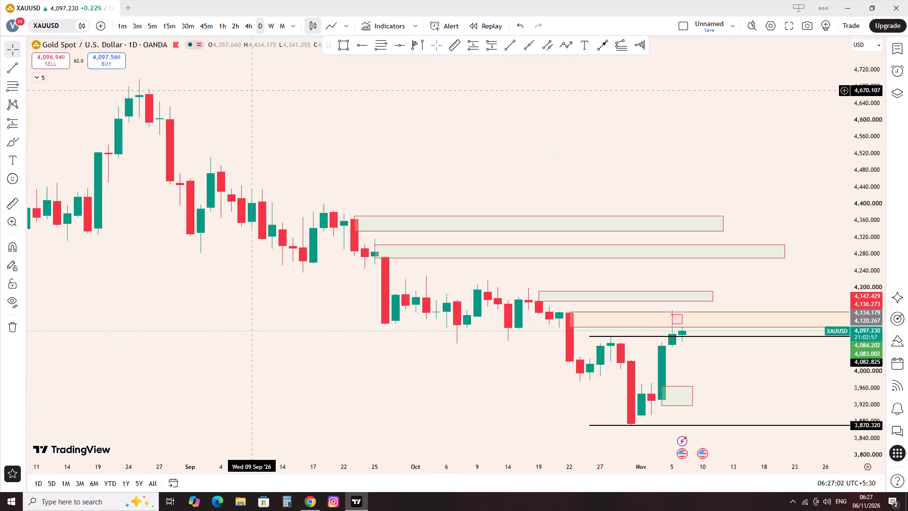
scroll(248, 99, up, 9)
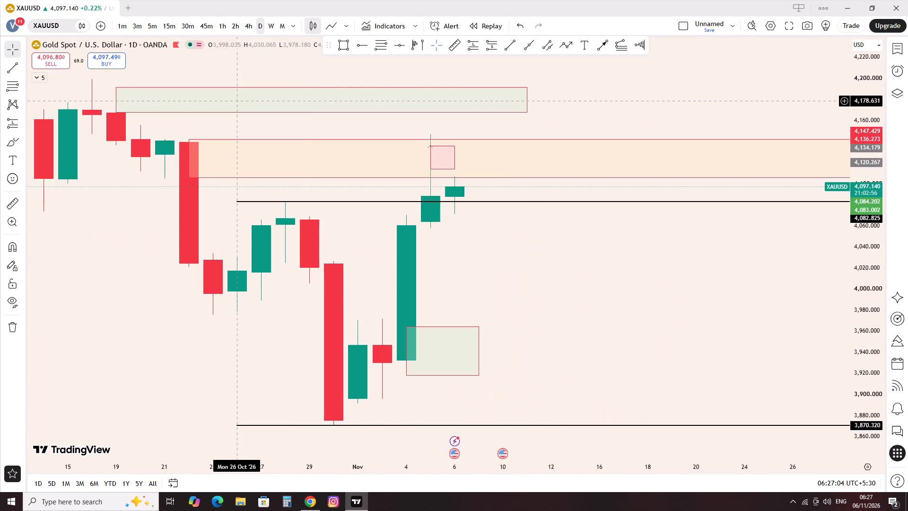
click(368, 44)
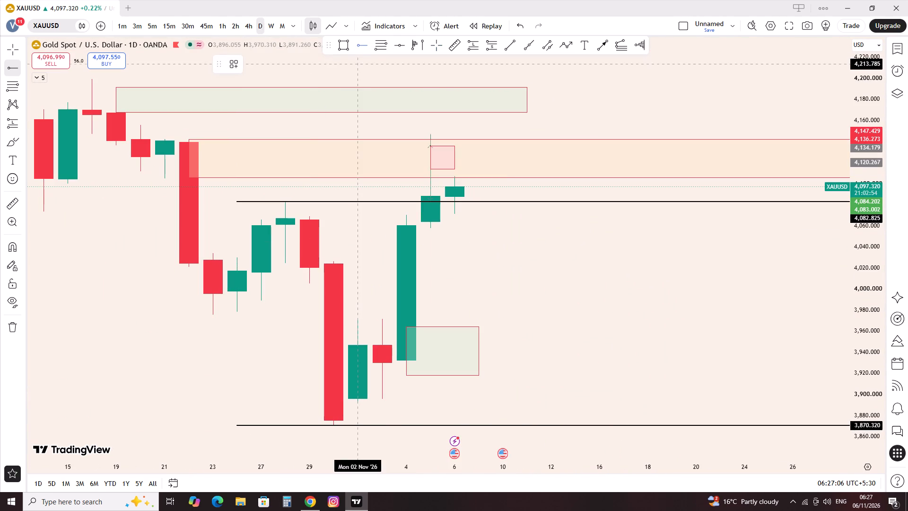
click(428, 135)
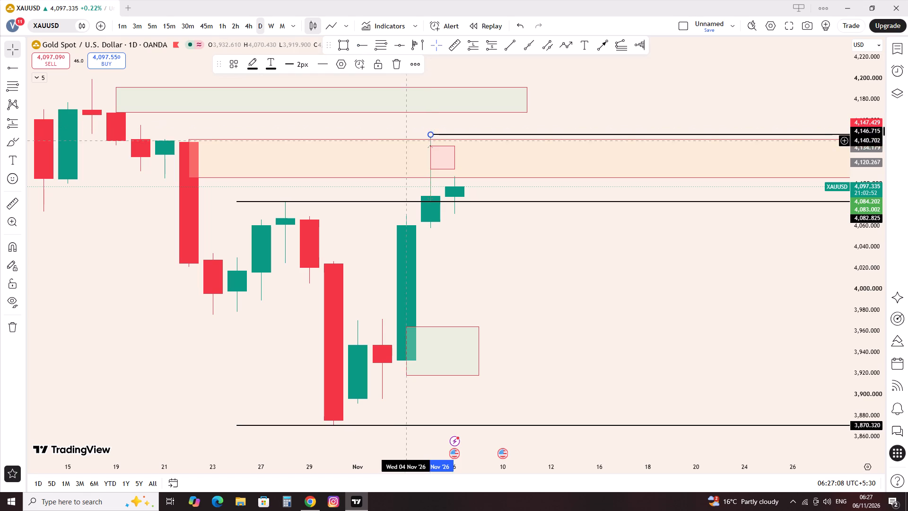
click(378, 126)
click(356, 47)
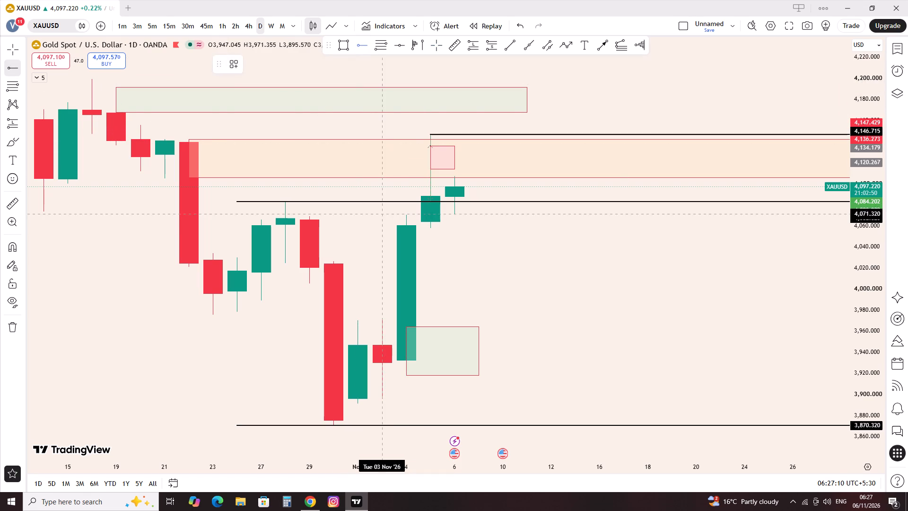
click(423, 228)
click(373, 245)
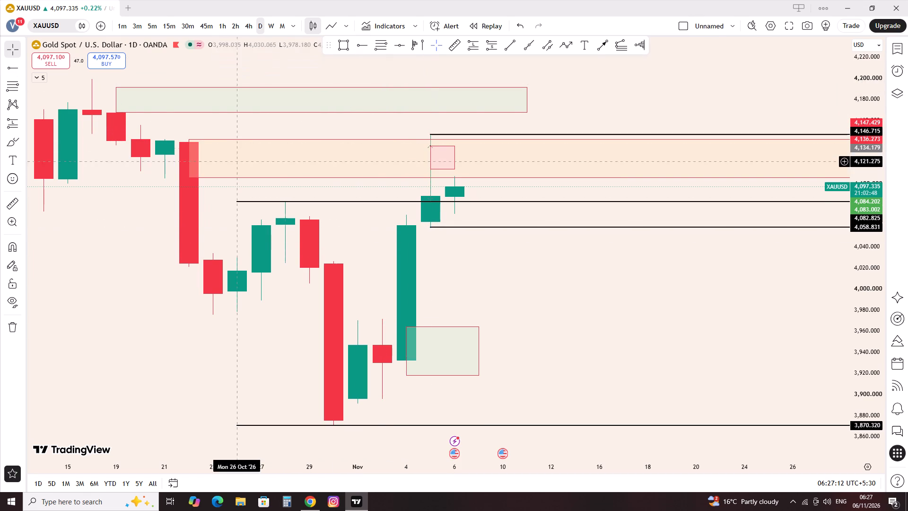
Recolour the two rays at the 5 November high and low orange.
click(432, 136)
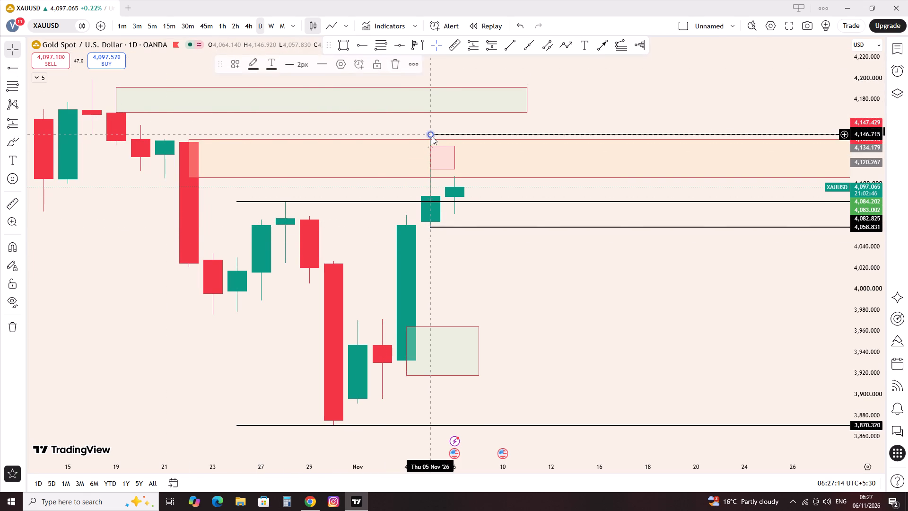
click(274, 60)
click(257, 60)
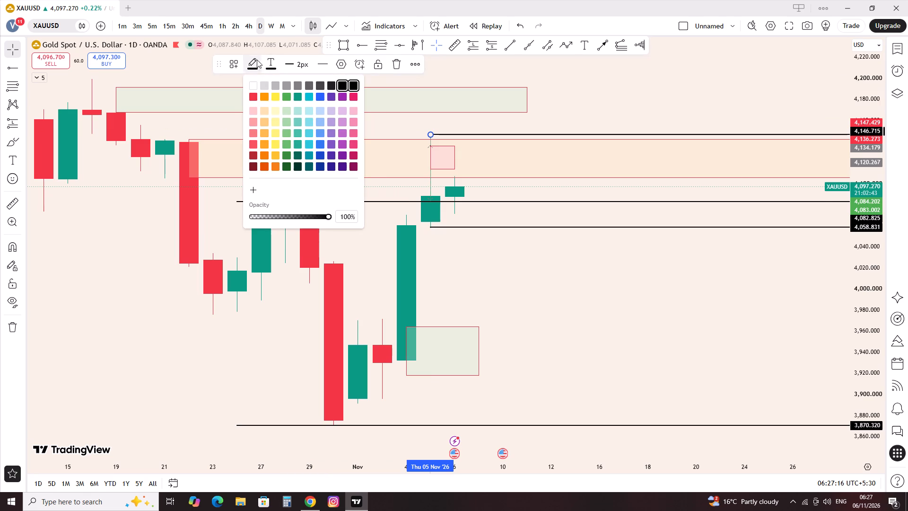
click(278, 96)
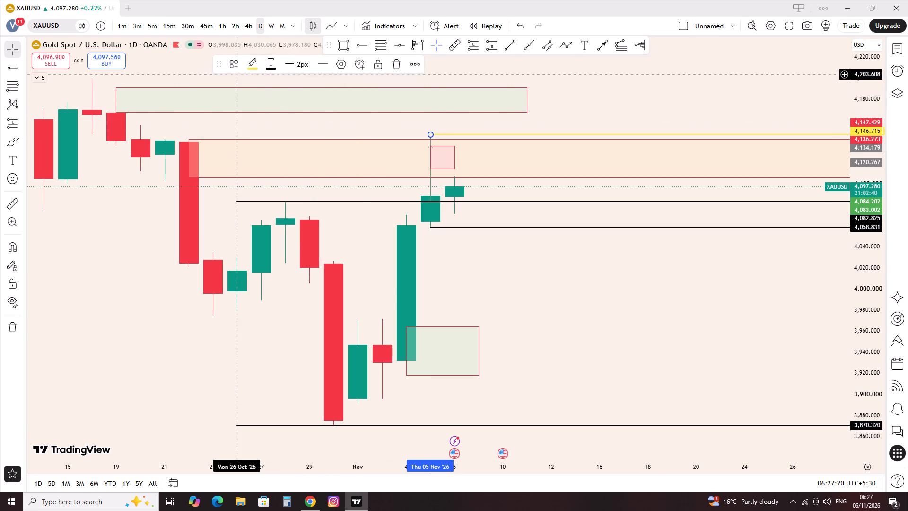
click(255, 70)
click(274, 166)
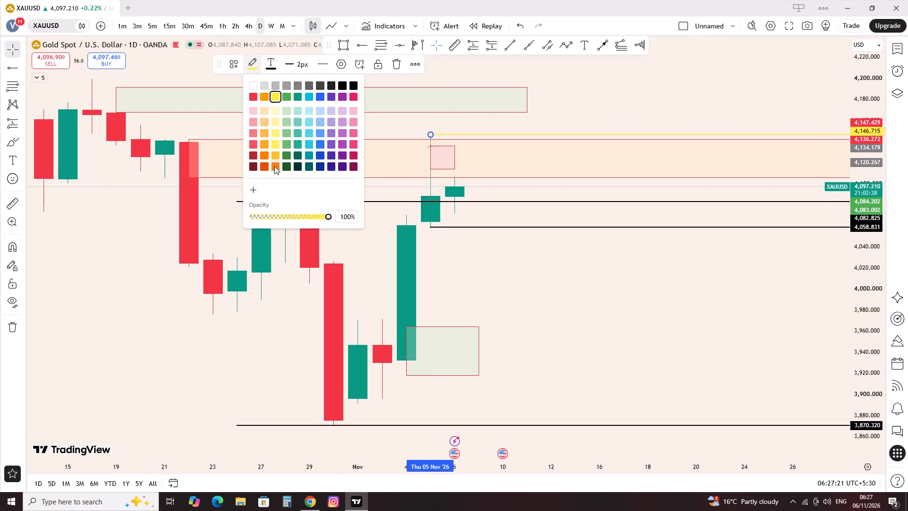
click(429, 230)
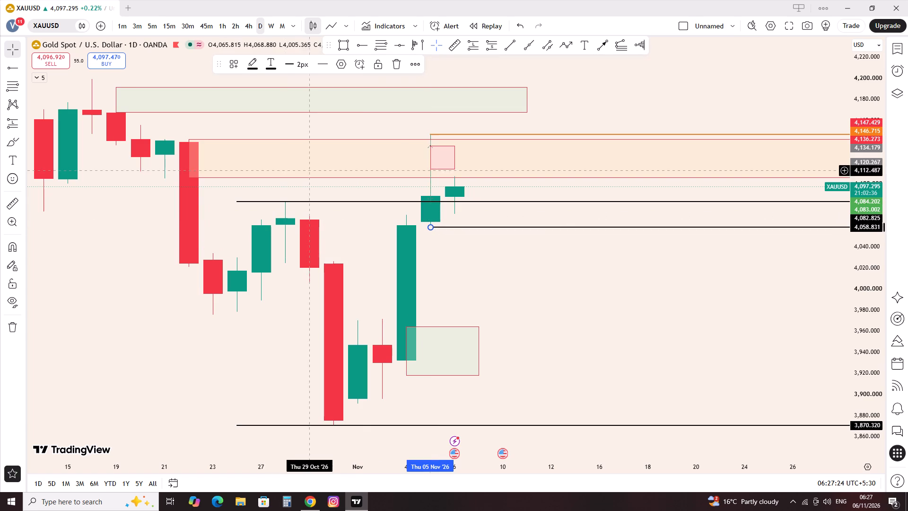
click(251, 68)
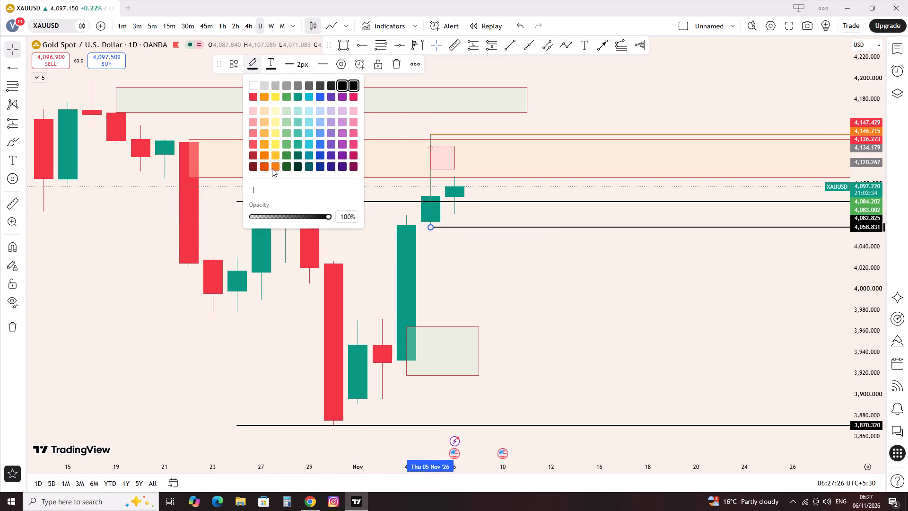
click(273, 168)
click(355, 247)
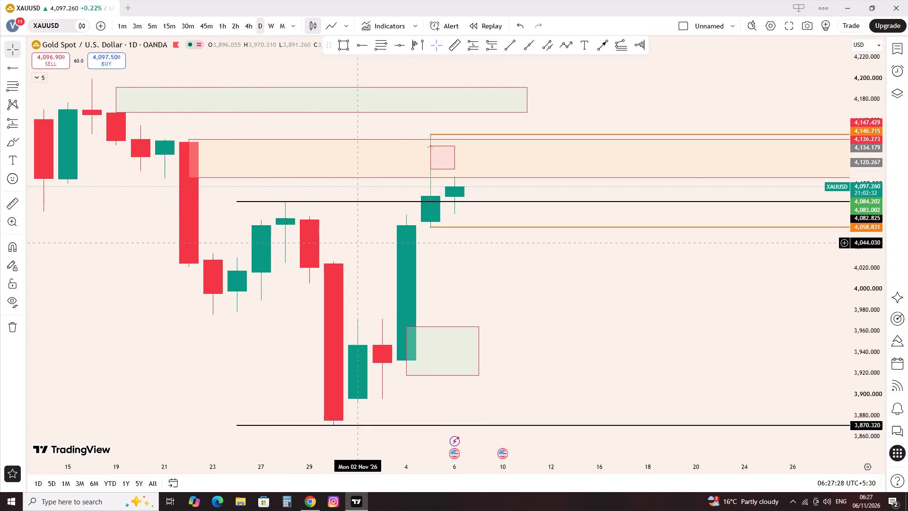
Examine the recent price action against the drawn levels on the 1h chart and on the 15m chart.
click(223, 32)
scroll(216, 60, down, 8)
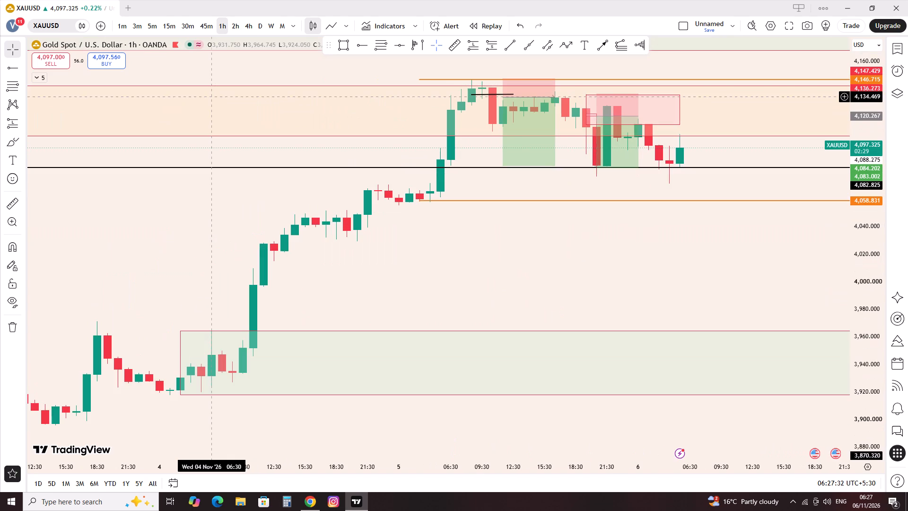
scroll(217, 95, up, 3)
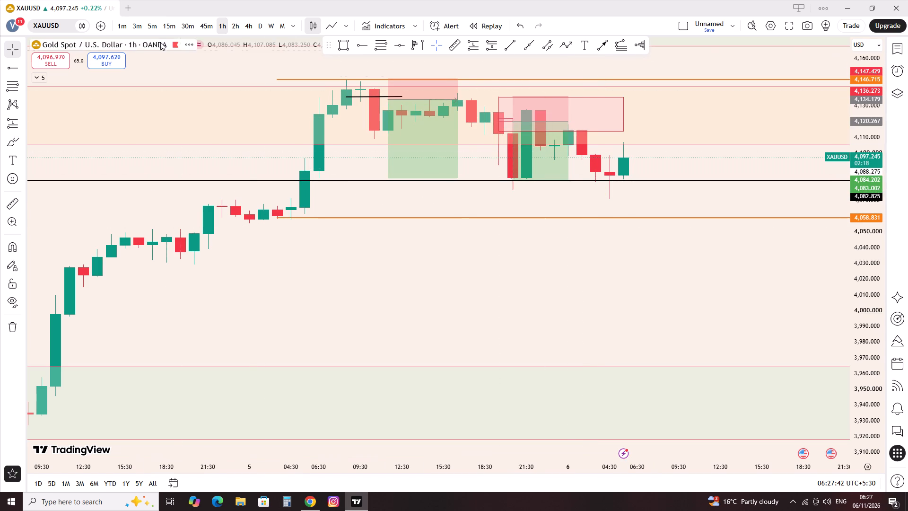
click(165, 23)
scroll(157, 68, down, 4)
scroll(185, 98, down, 3)
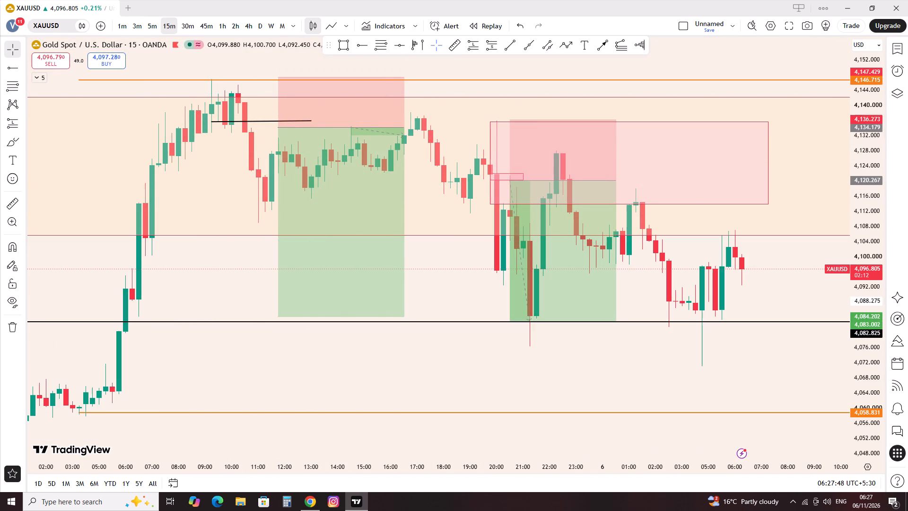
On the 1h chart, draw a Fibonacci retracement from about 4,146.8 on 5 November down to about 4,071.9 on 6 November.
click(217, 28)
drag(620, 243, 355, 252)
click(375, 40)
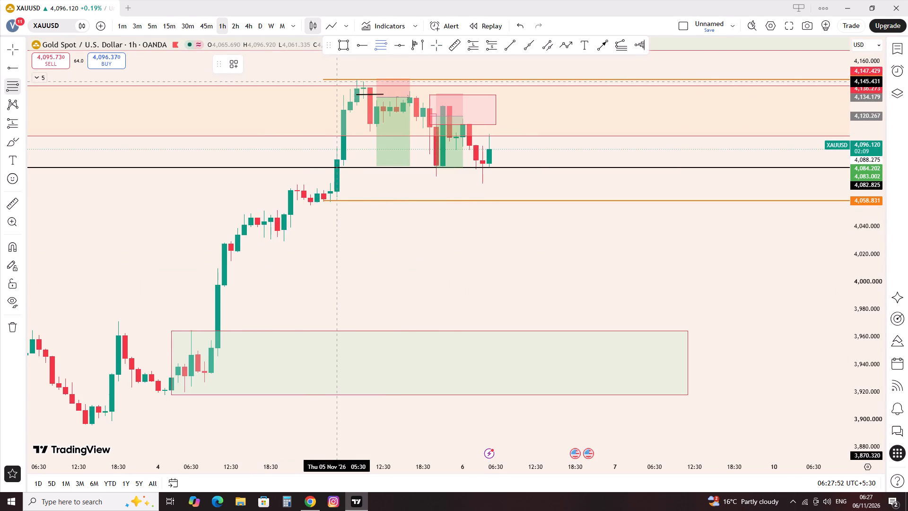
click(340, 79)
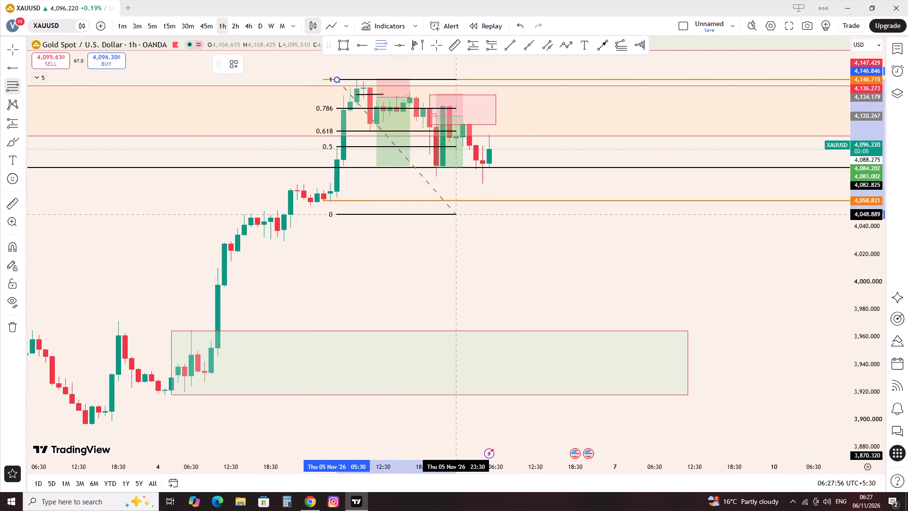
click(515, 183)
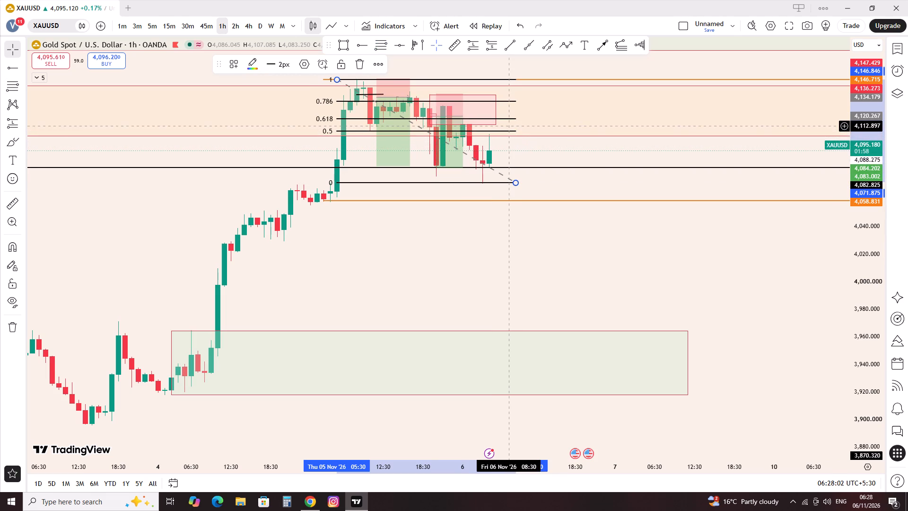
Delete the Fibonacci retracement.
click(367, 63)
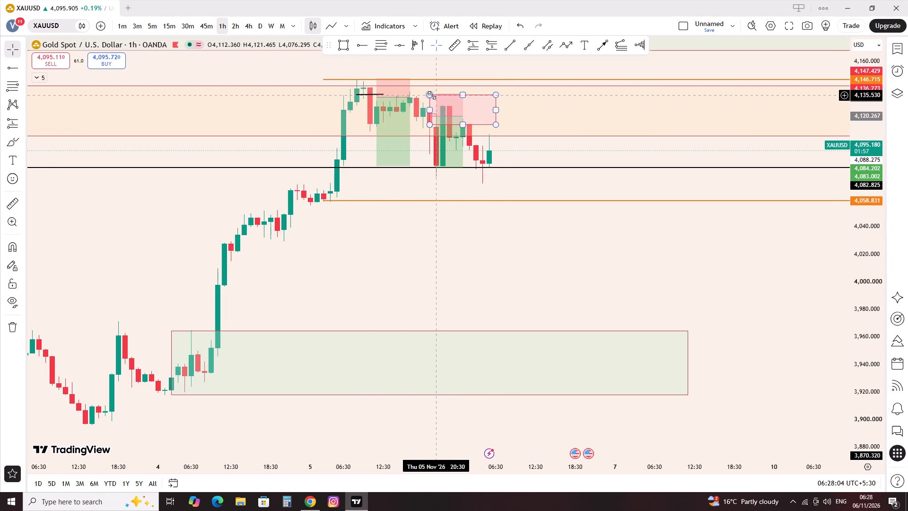
Delete the red rectangle zone between about 4,114 and 4,136 on the 1h chart.
click(432, 95)
click(416, 62)
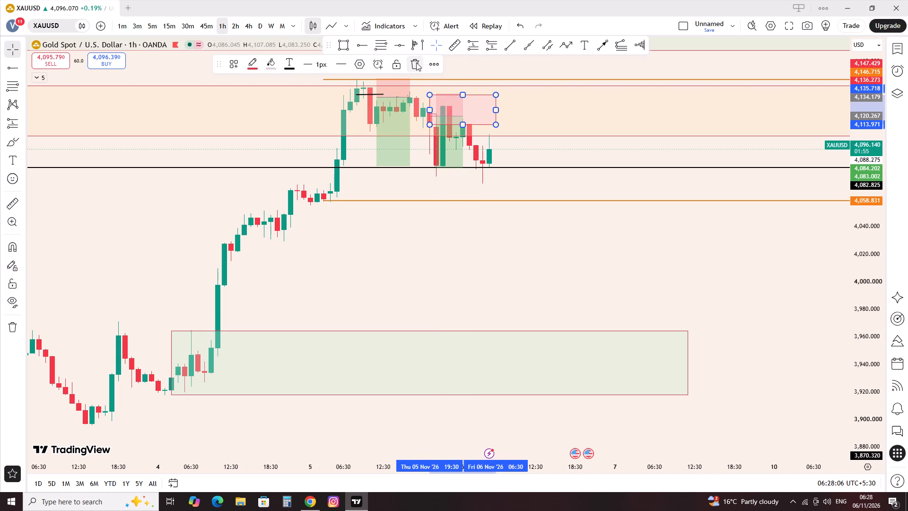
On the 15m chart, draw a red rectangle zone between about 4,131.2 and 4,137.4, spanning about 17:15 to 20:15 on 5 November.
click(185, 20)
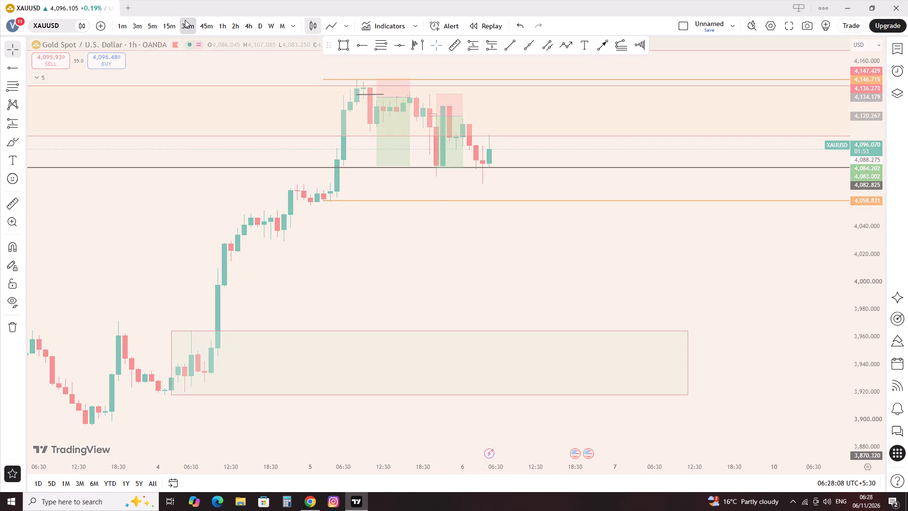
click(171, 24)
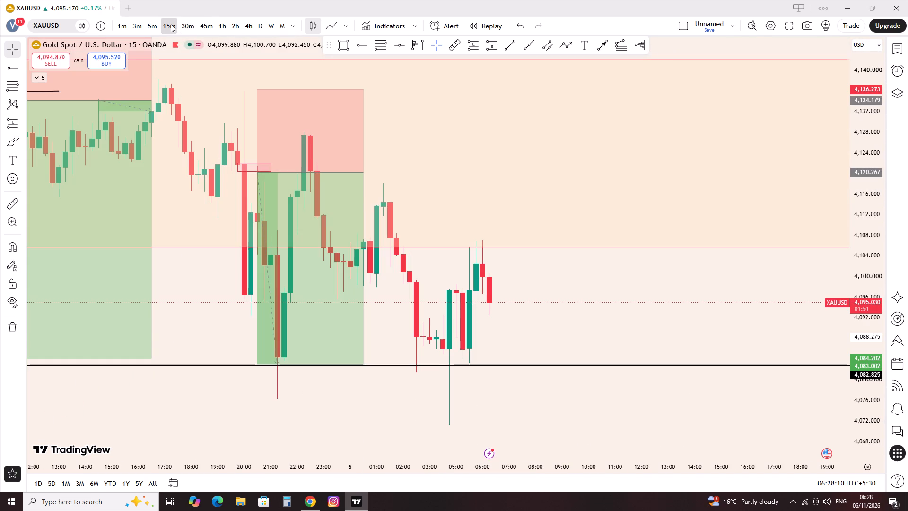
scroll(324, 105, down, 2)
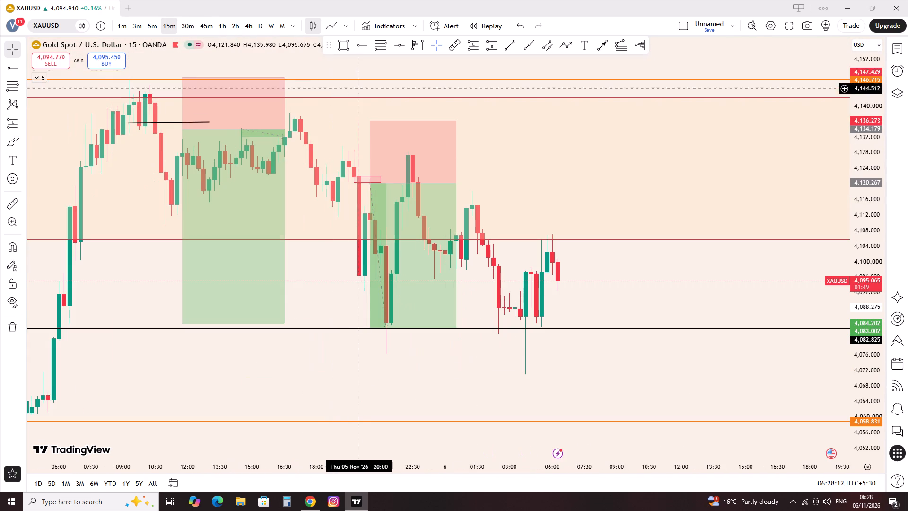
click(352, 42)
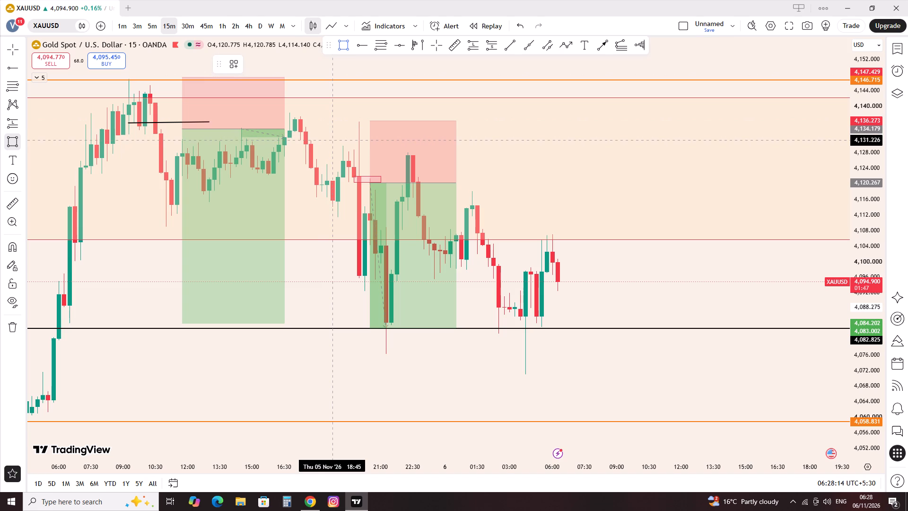
click(305, 117)
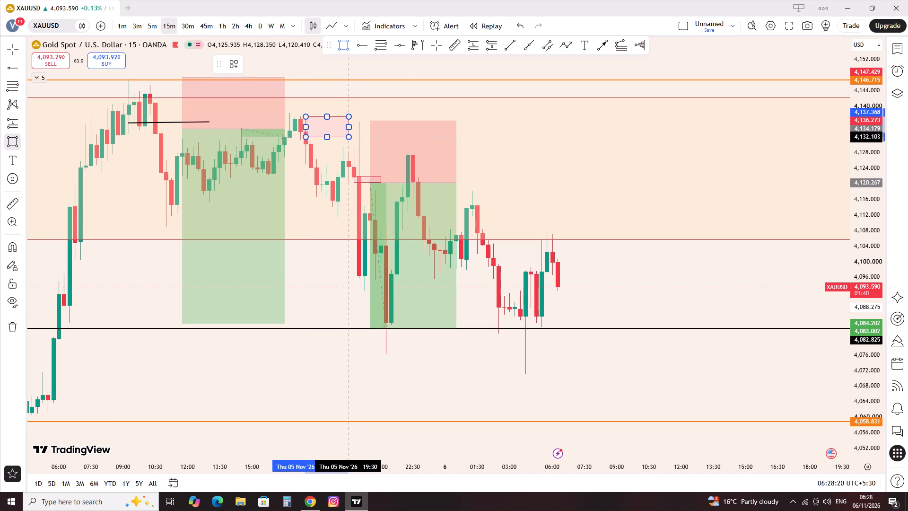
click(346, 137)
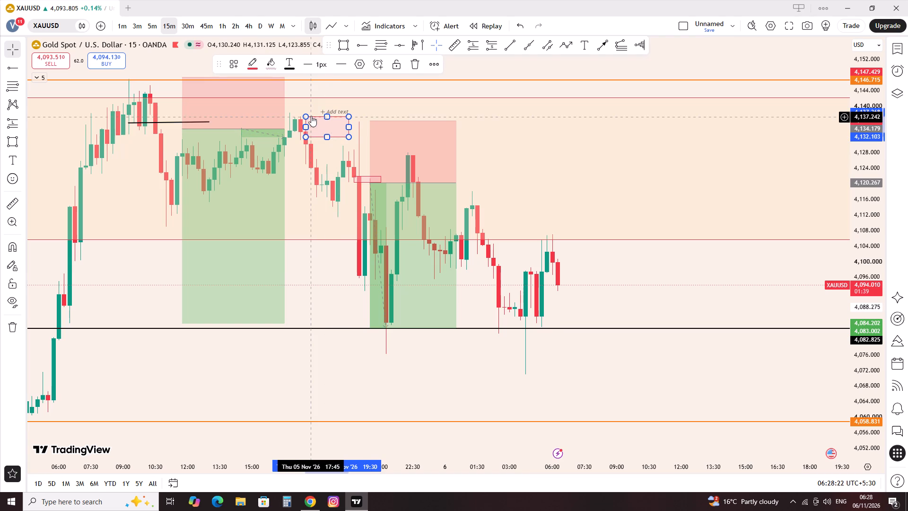
drag(307, 136, 311, 141)
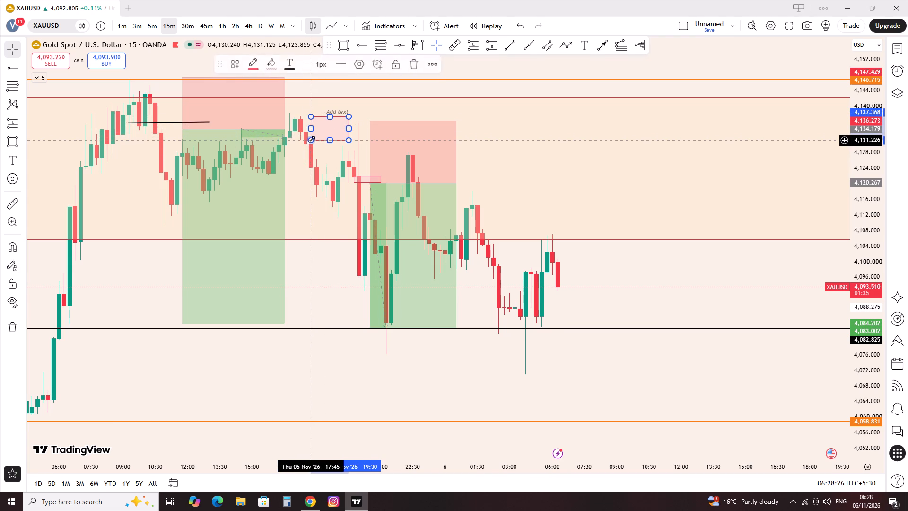
drag(311, 132, 301, 130)
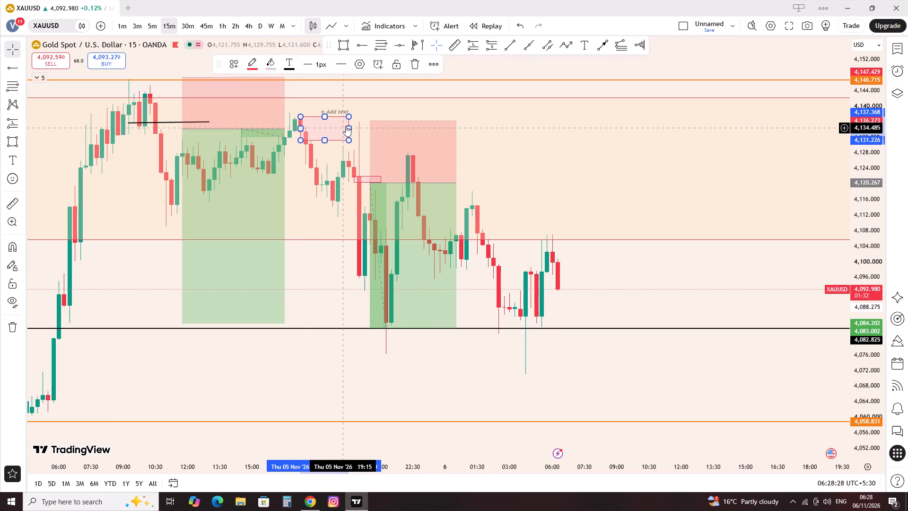
click(347, 124)
drag(349, 128, 364, 131)
click(325, 245)
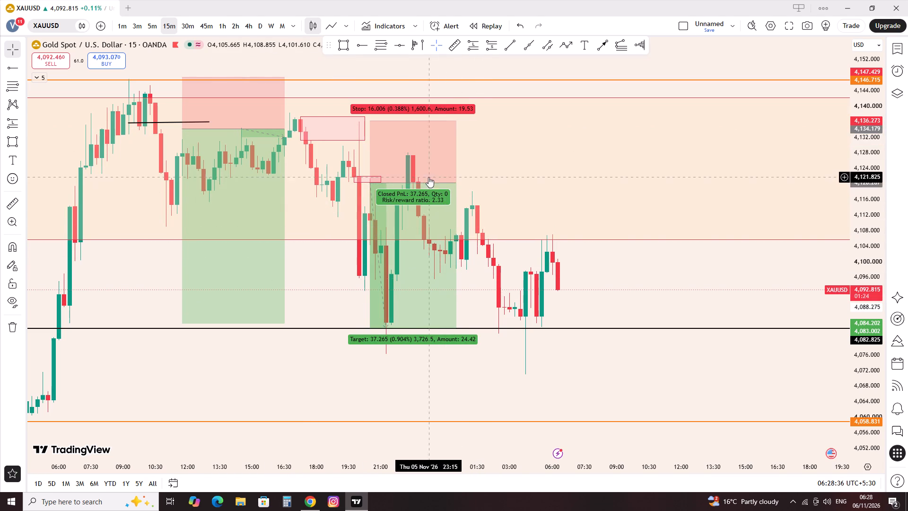
Draw a red rectangle zone between about 4,111 and 4,118.6 from the 01:15 candle on 6 November, extended to about 11:00.
drag(338, 275, 271, 288)
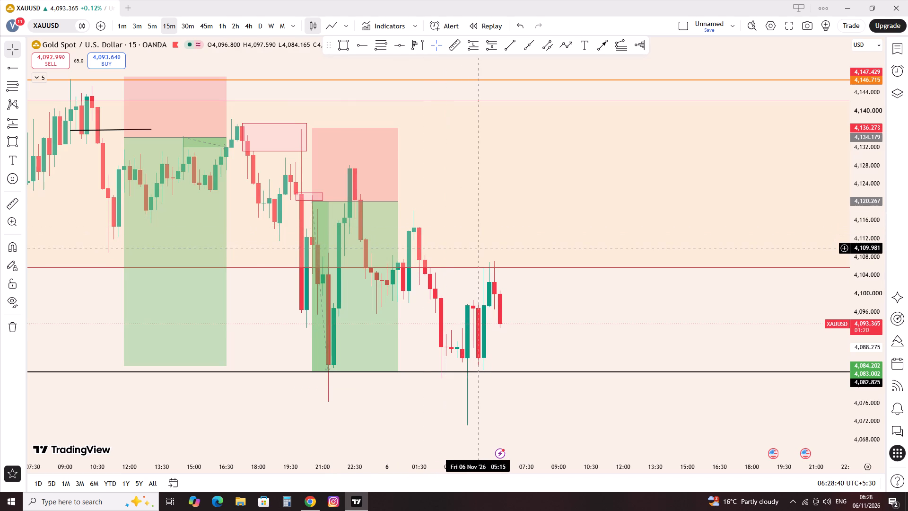
click(331, 44)
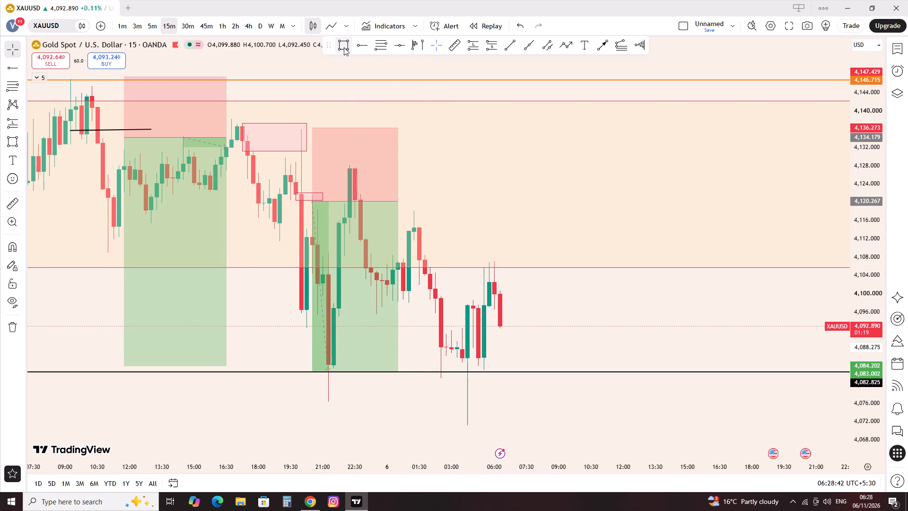
click(344, 47)
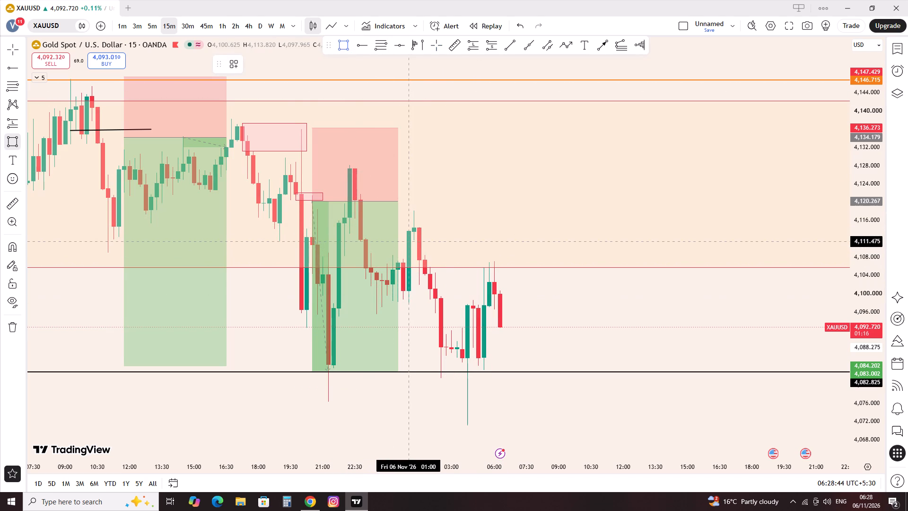
click(414, 209)
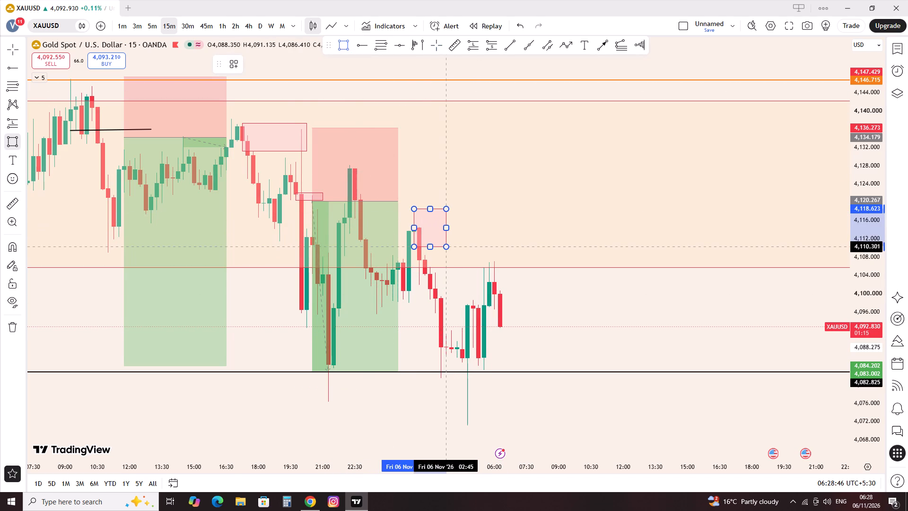
click(440, 243)
drag(441, 226, 600, 236)
click(651, 306)
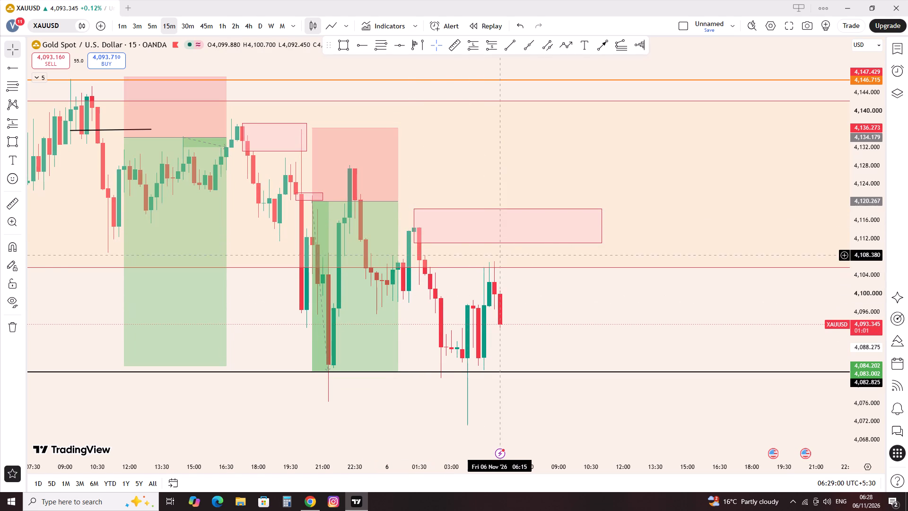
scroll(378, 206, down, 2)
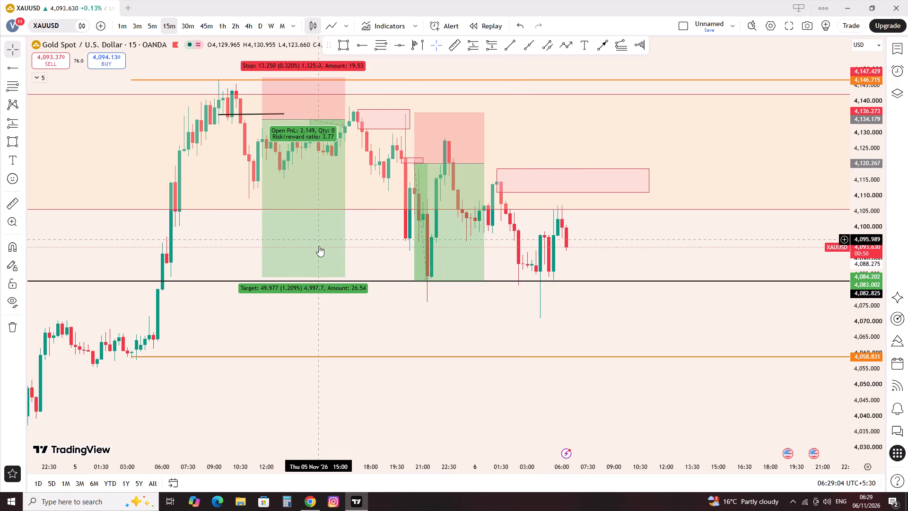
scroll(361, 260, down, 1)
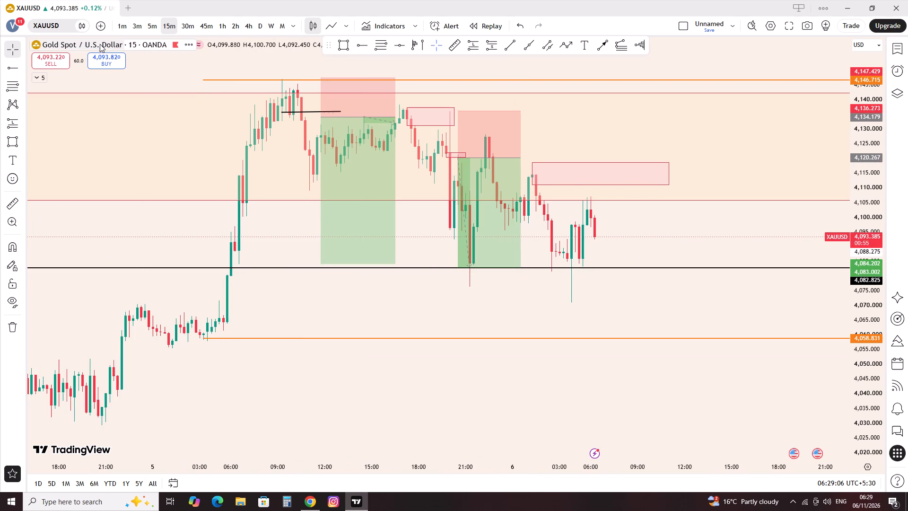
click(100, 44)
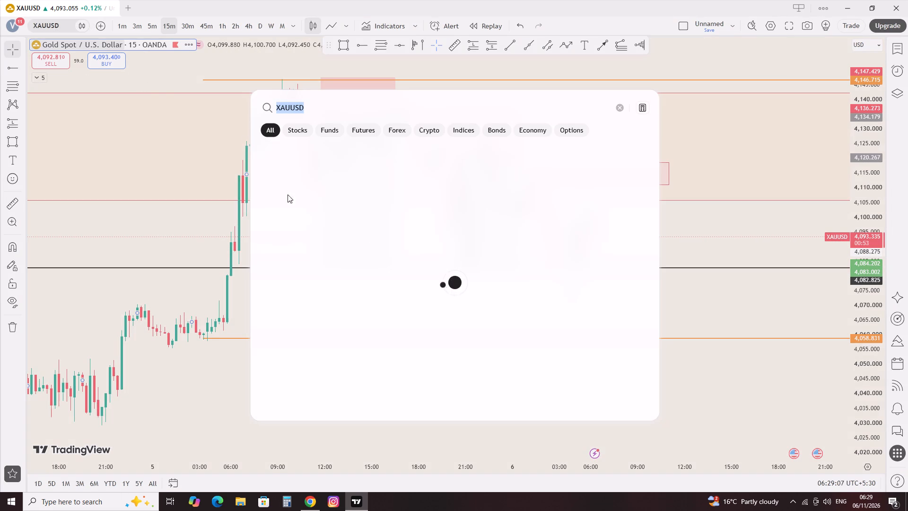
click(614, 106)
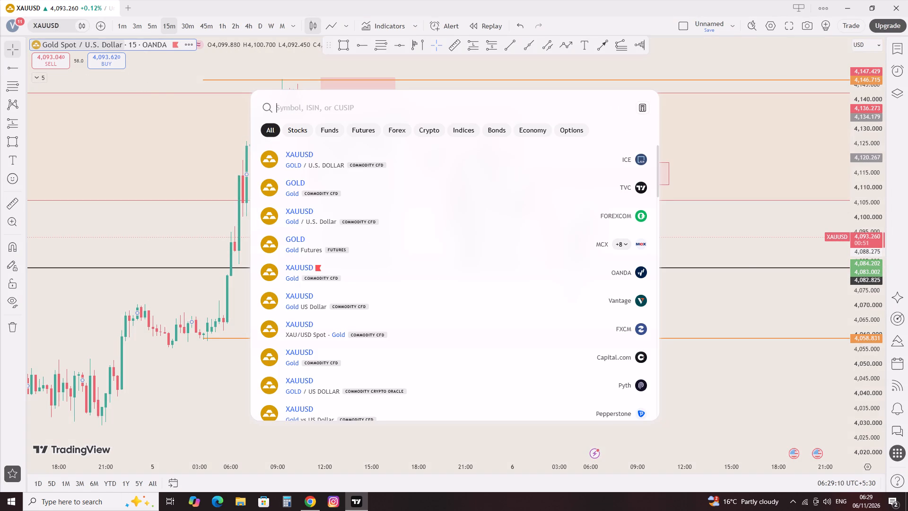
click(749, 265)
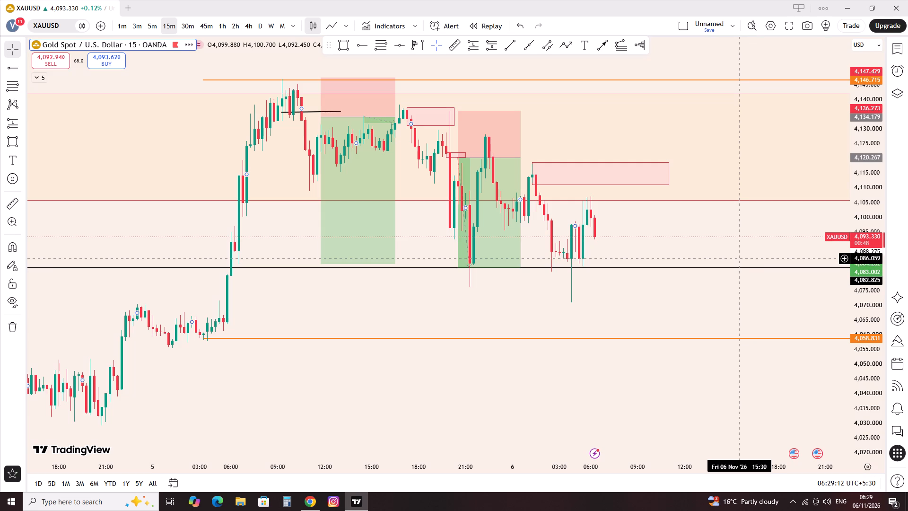
Switch the chart from gold to Bitcoin / U.S. Dollar (BTCUSD).
key(Up)
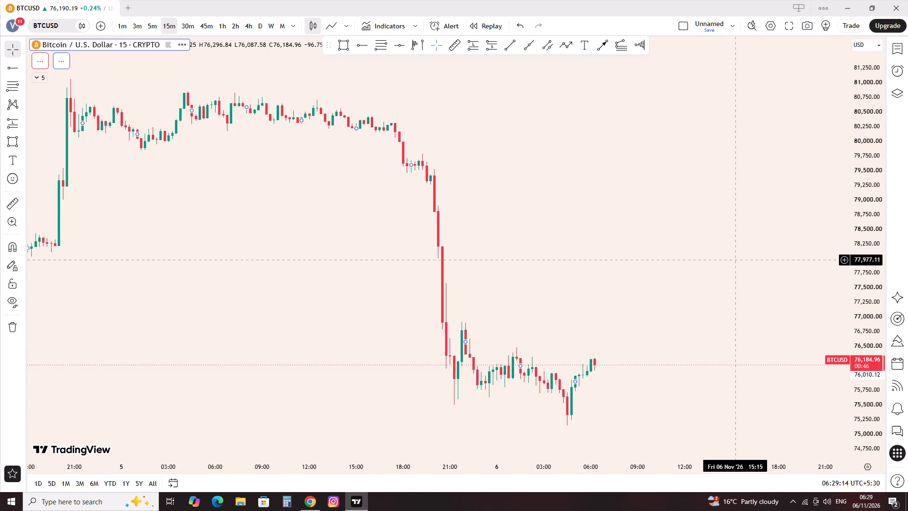
scroll(719, 280, down, 7)
click(544, 314)
click(526, 245)
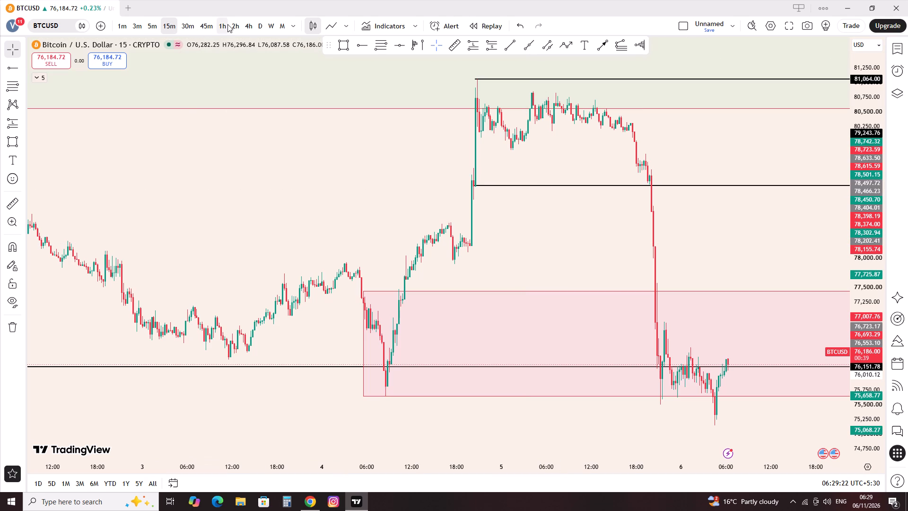
On the BTCUSD daily chart, delete the black horizontal lines at 81,064.00 and 79,243.76.
click(257, 26)
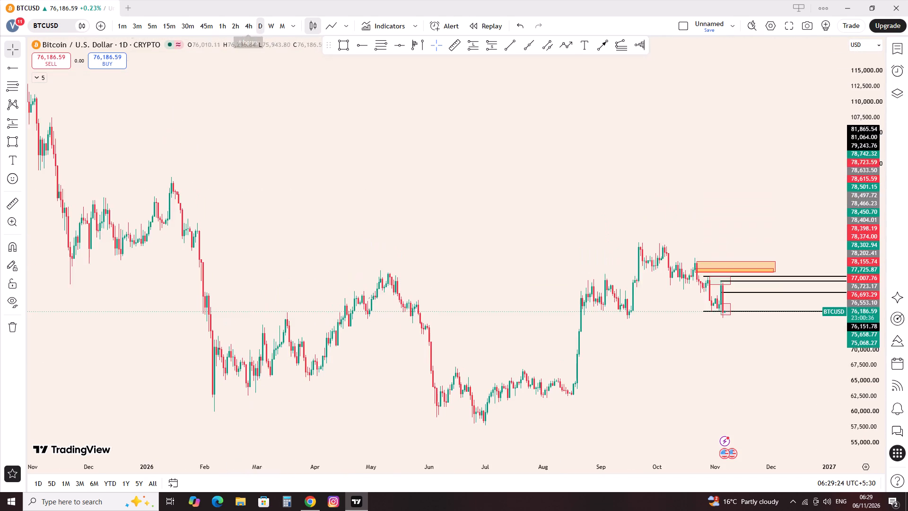
scroll(432, 143, up, 12)
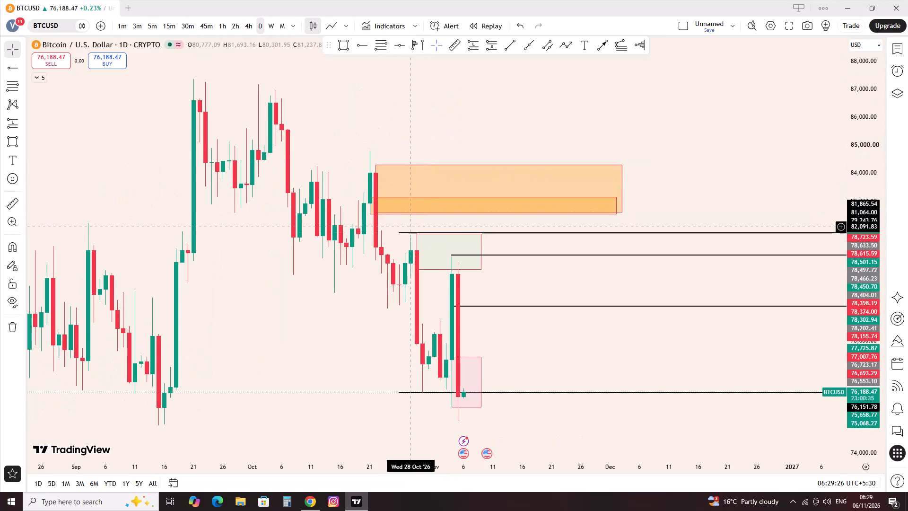
click(401, 231)
click(401, 235)
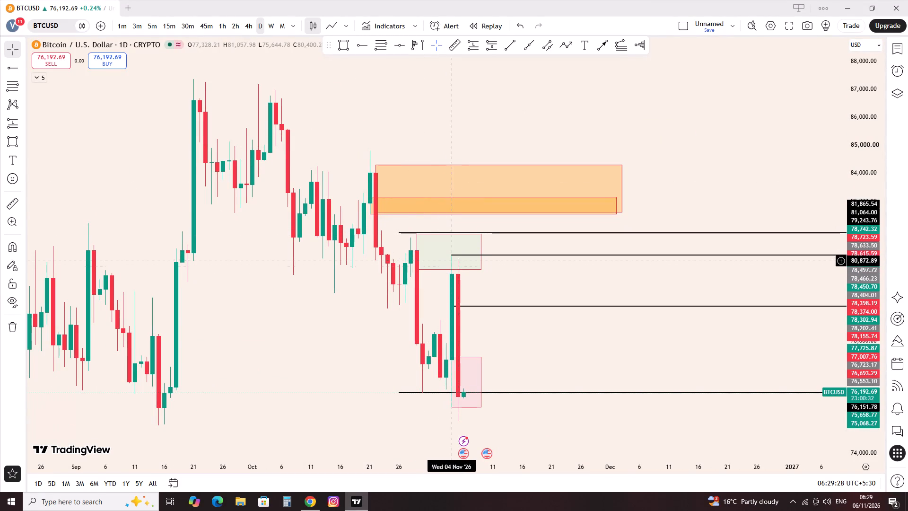
click(457, 255)
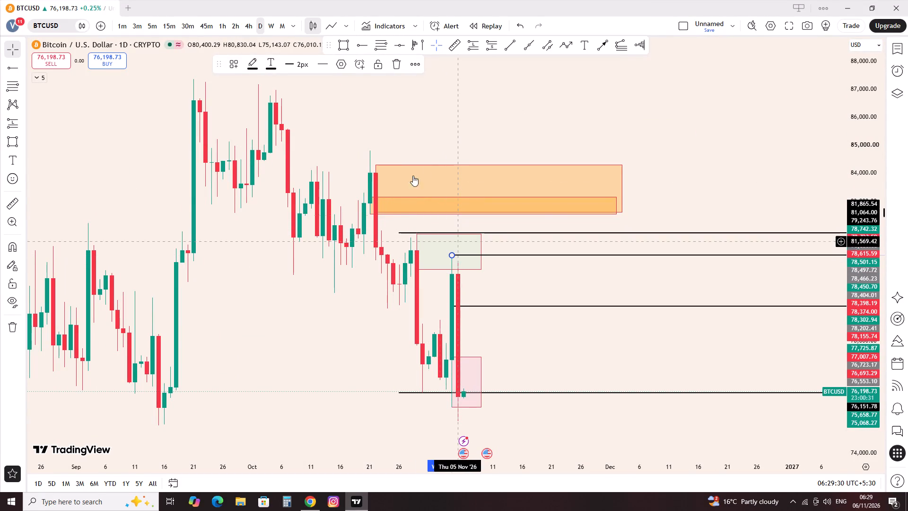
click(396, 64)
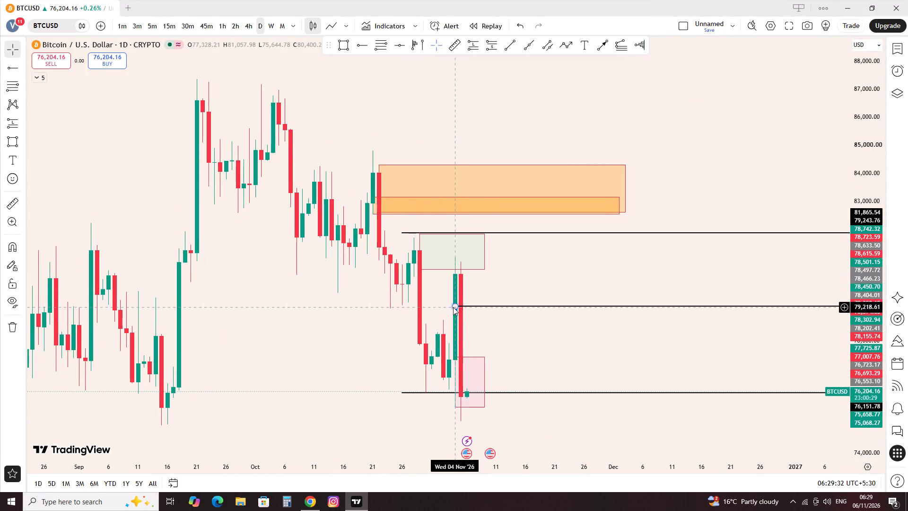
click(453, 307)
click(392, 67)
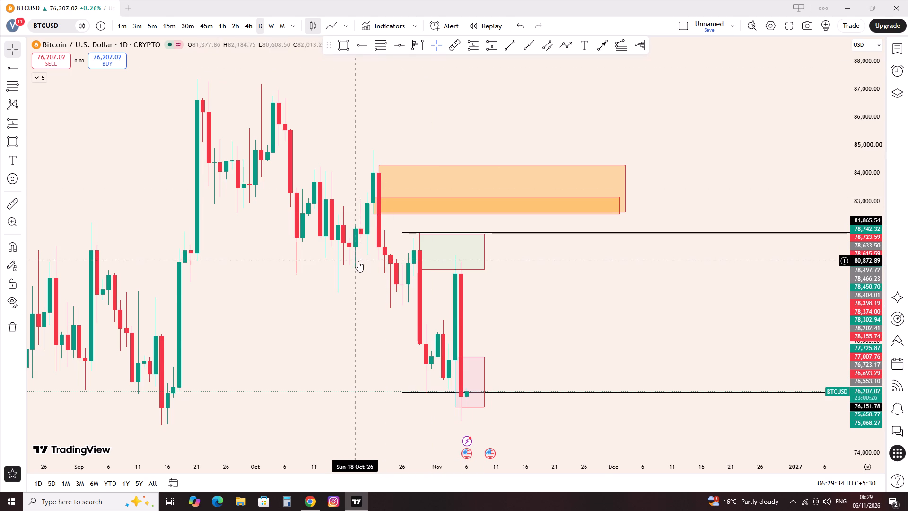
Examine BTCUSD price action against the drawn zones and the remaining lines on the daily, 4h, 1h, 15m and 5m charts.
scroll(358, 261, up, 2)
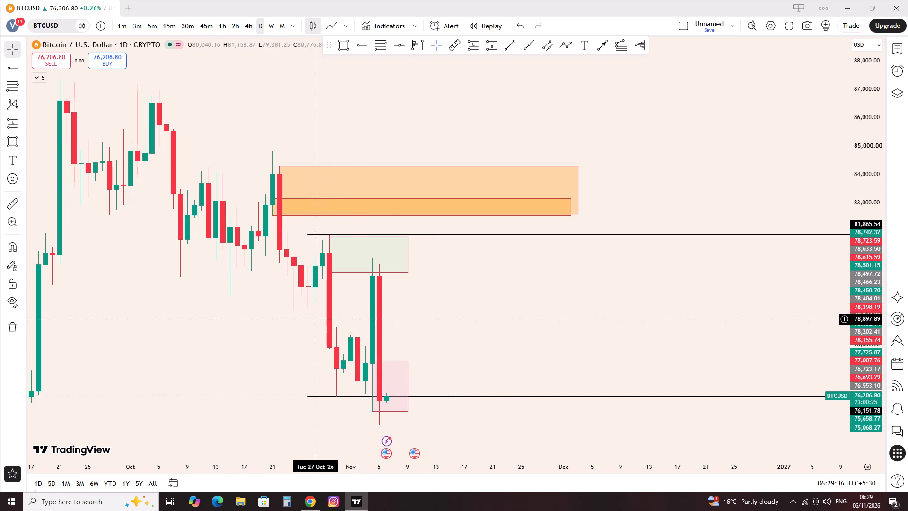
click(246, 421)
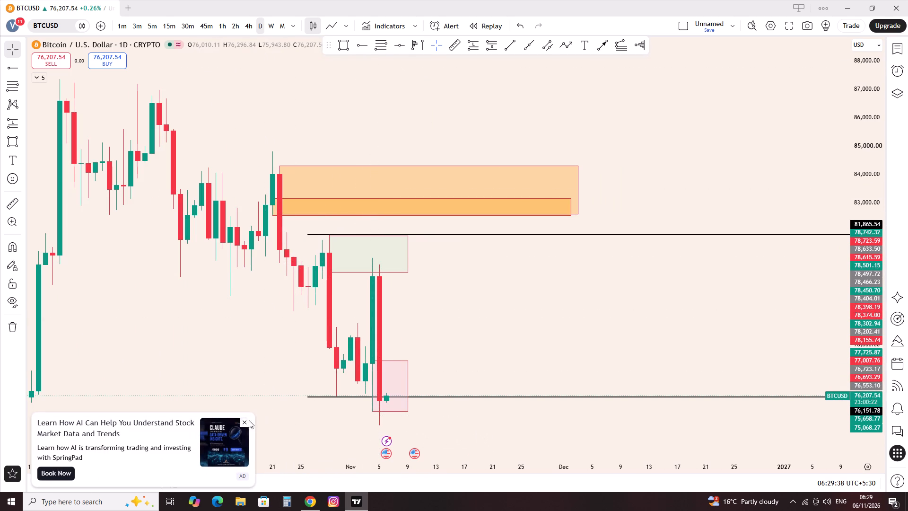
click(252, 24)
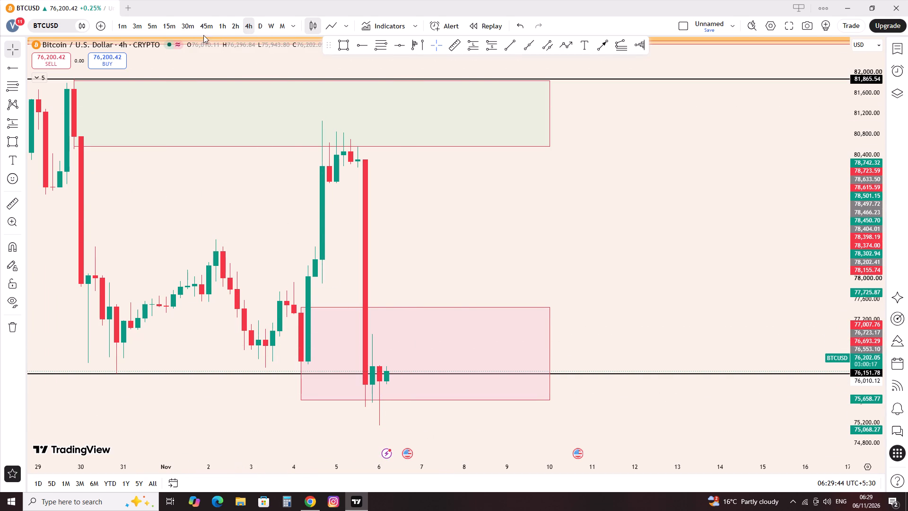
click(219, 28)
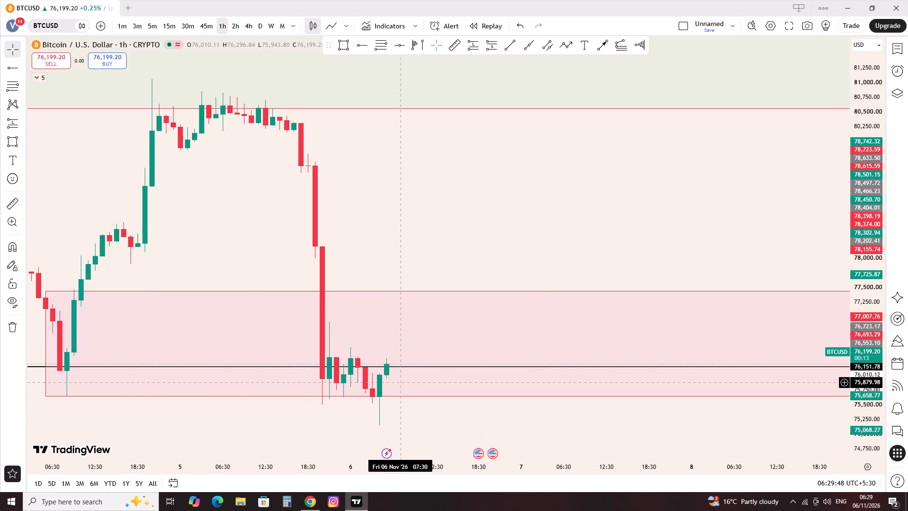
click(174, 26)
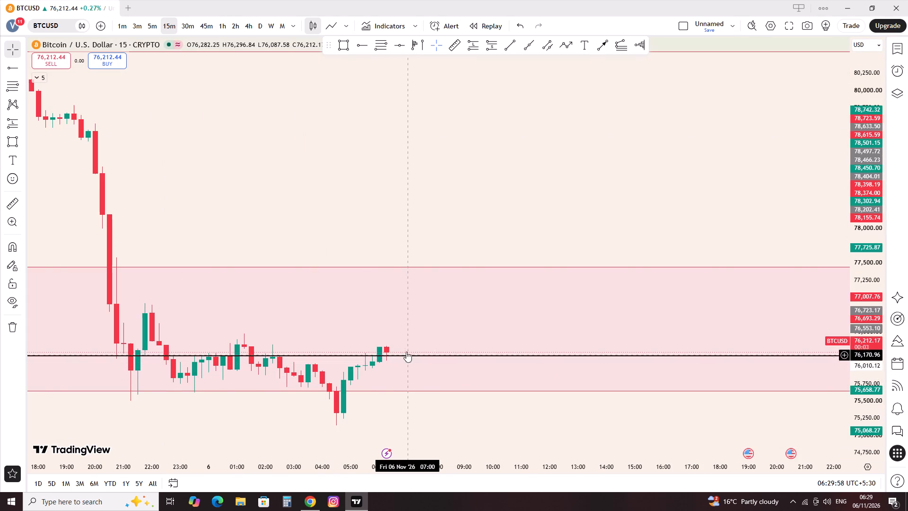
scroll(271, 126, up, 3)
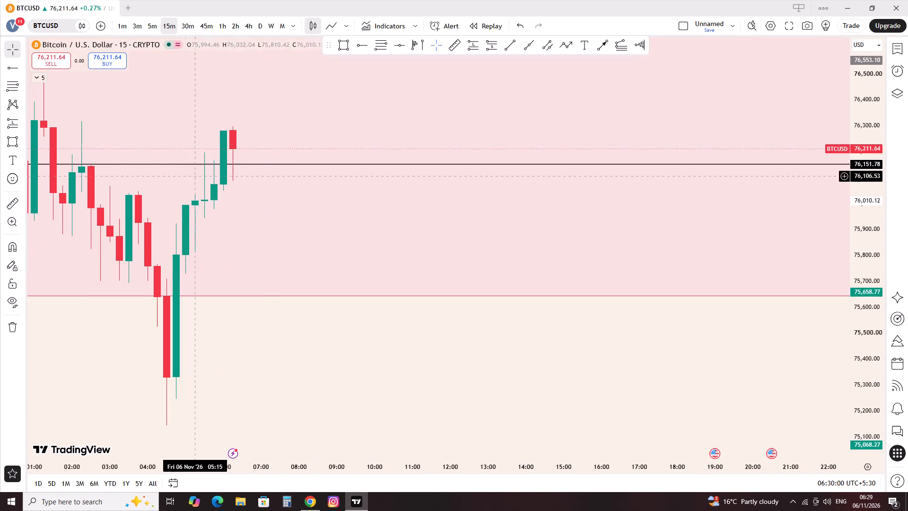
drag(127, 400, 462, 424)
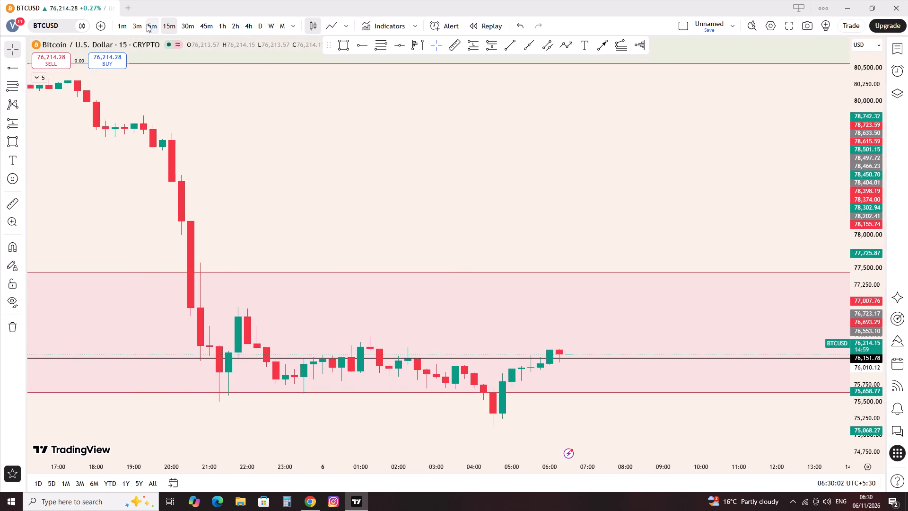
click(147, 24)
scroll(243, 274, down, 5)
scroll(379, 336, up, 2)
drag(405, 362, 401, 362)
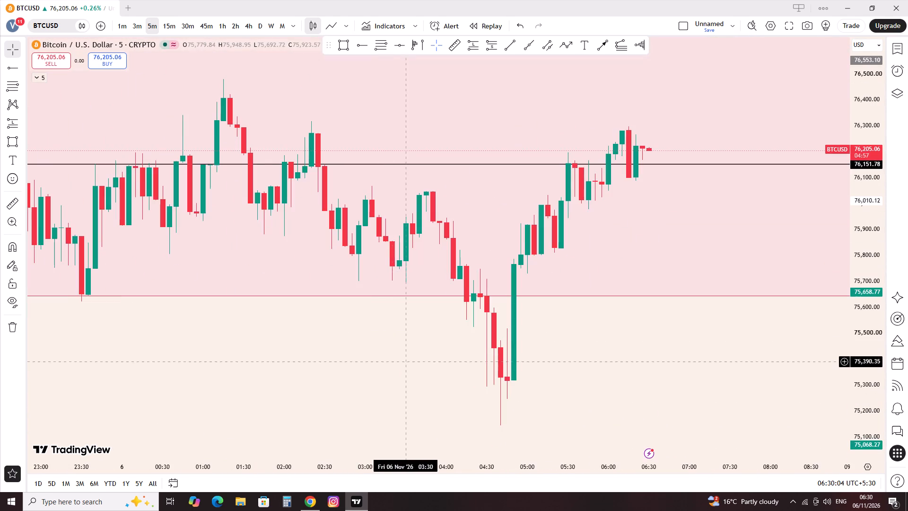
On the BTCUSD 5m chart, draw a rectangle zone between about 75,257 and 75,529 from the 04:45 candle on 6 November, extended to about 09:25.
drag(401, 362, 281, 385)
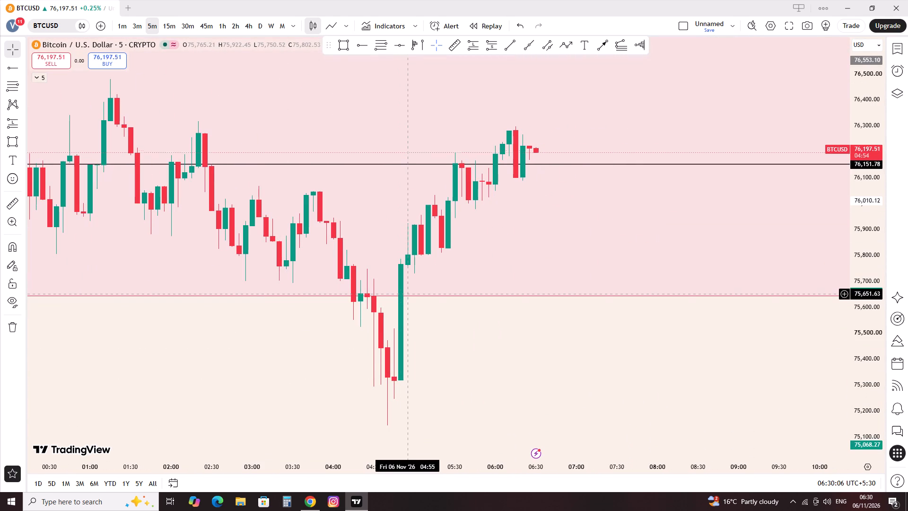
click(345, 35)
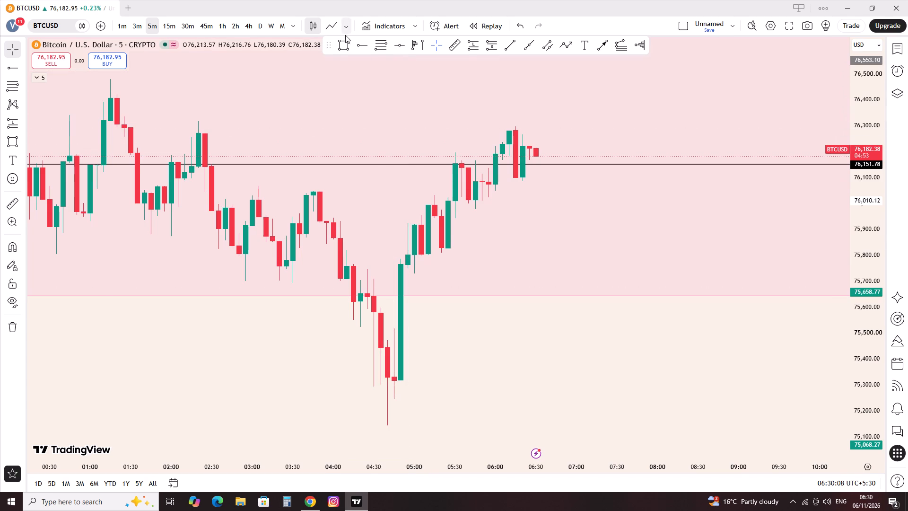
click(345, 37)
click(338, 42)
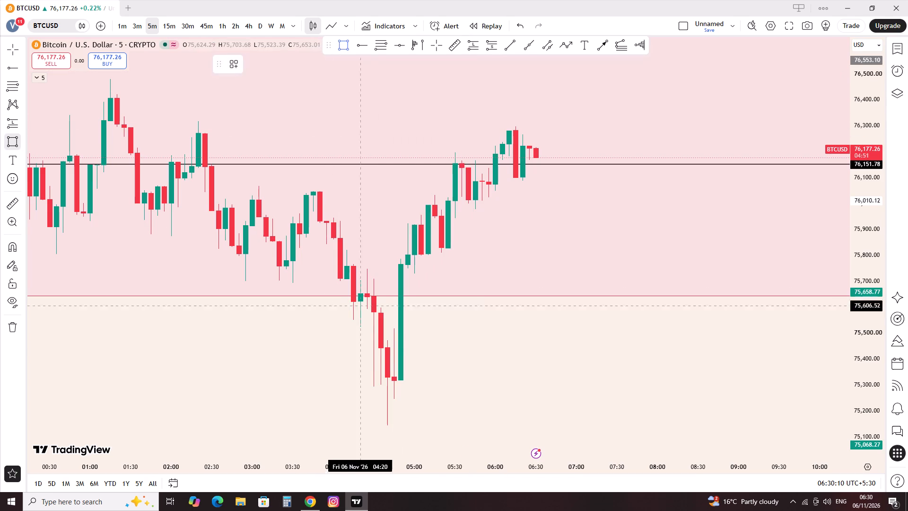
click(395, 396)
click(395, 326)
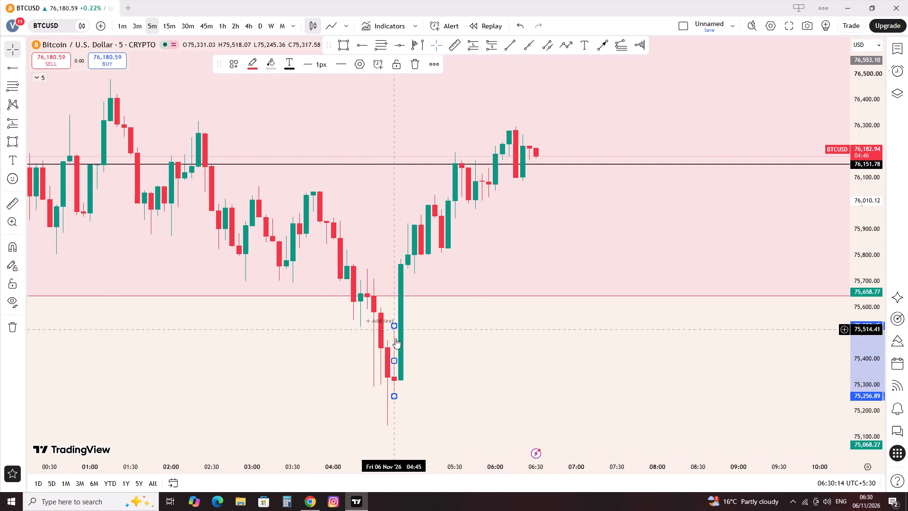
drag(395, 363, 769, 422)
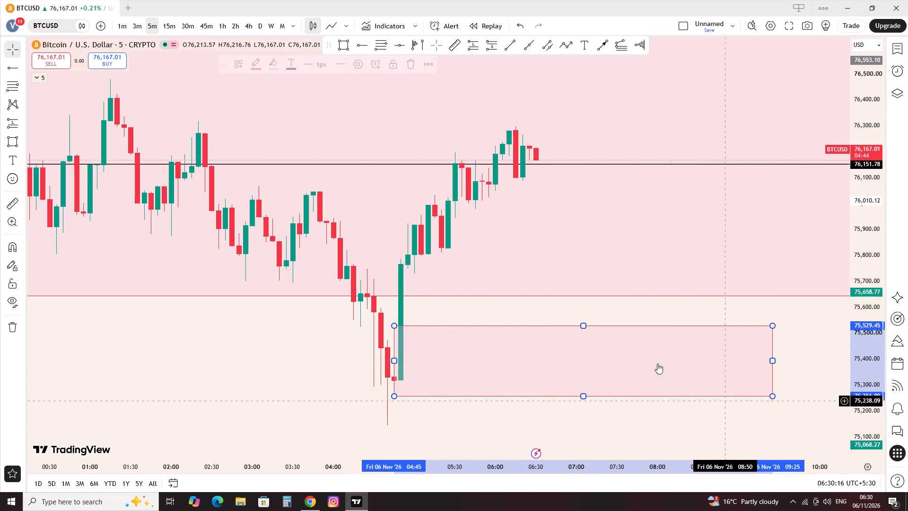
Change the new rectangle's fill colour to a pale violet.
click(269, 60)
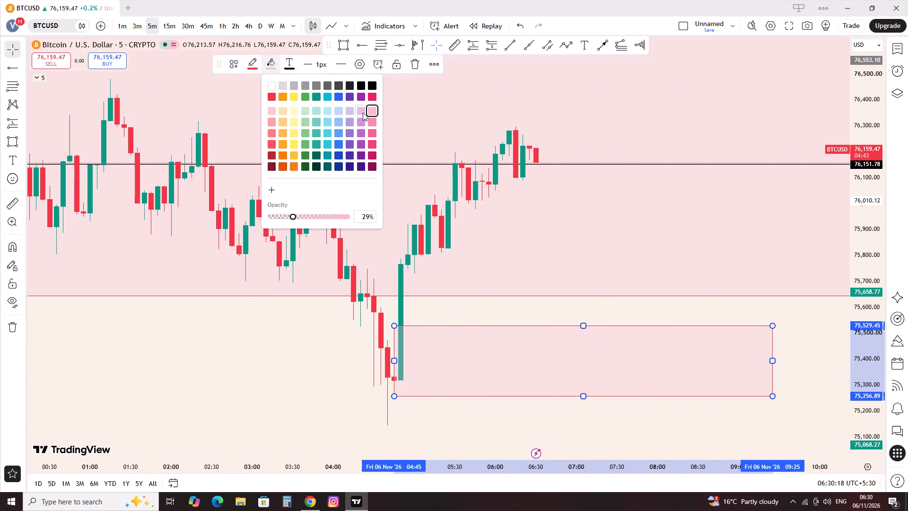
click(363, 113)
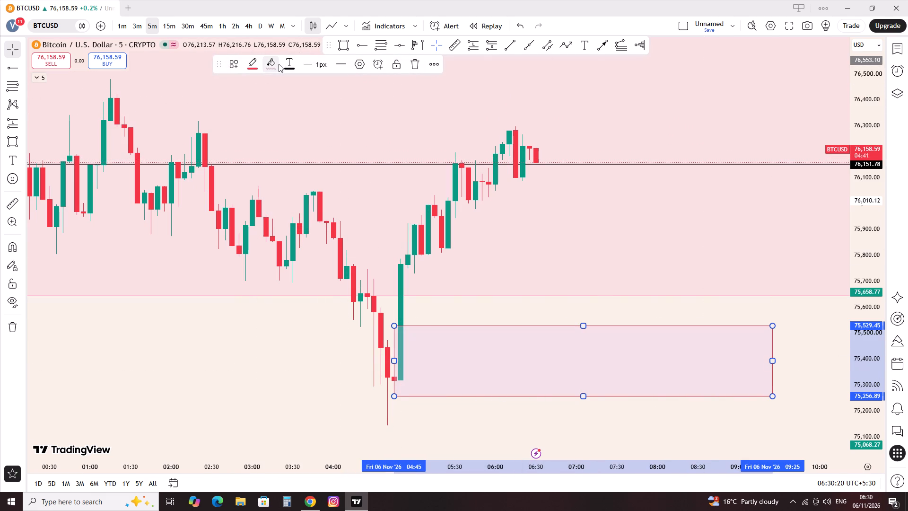
click(279, 64)
click(349, 110)
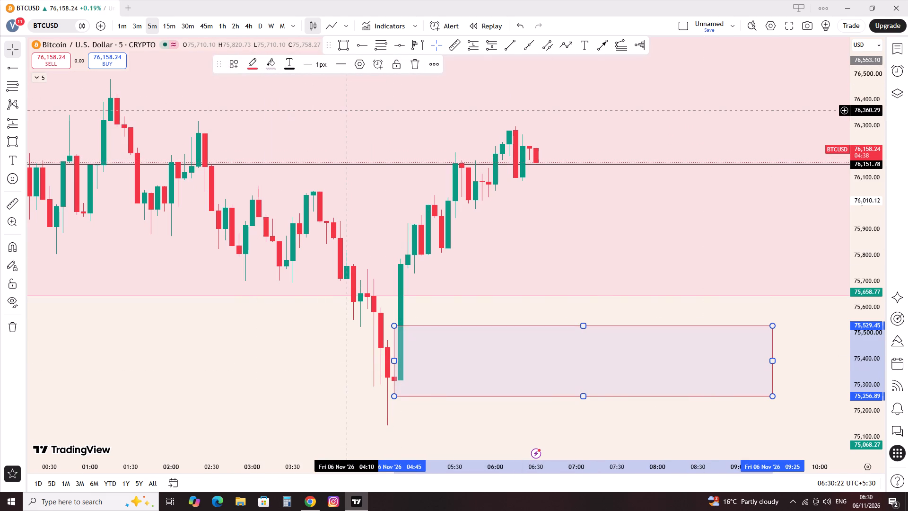
click(261, 330)
Adjust the upper edge of the pale violet rectangle, settling it at about 75,520.
scroll(315, 355, down, 5)
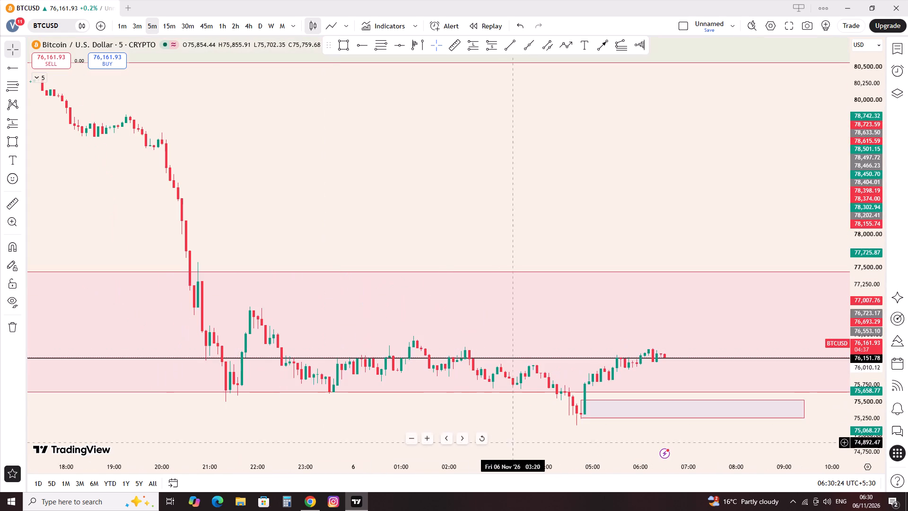
drag(520, 439, 345, 416)
scroll(347, 395, down, 5)
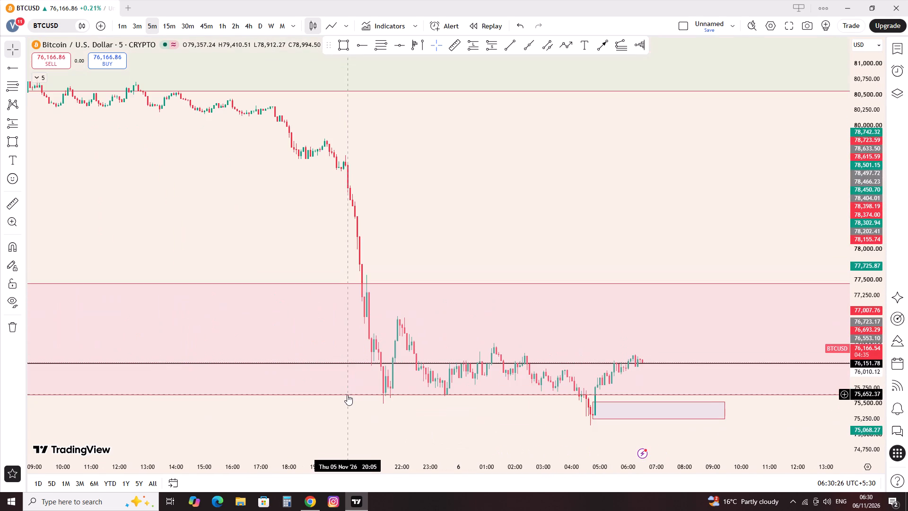
scroll(353, 393, up, 7)
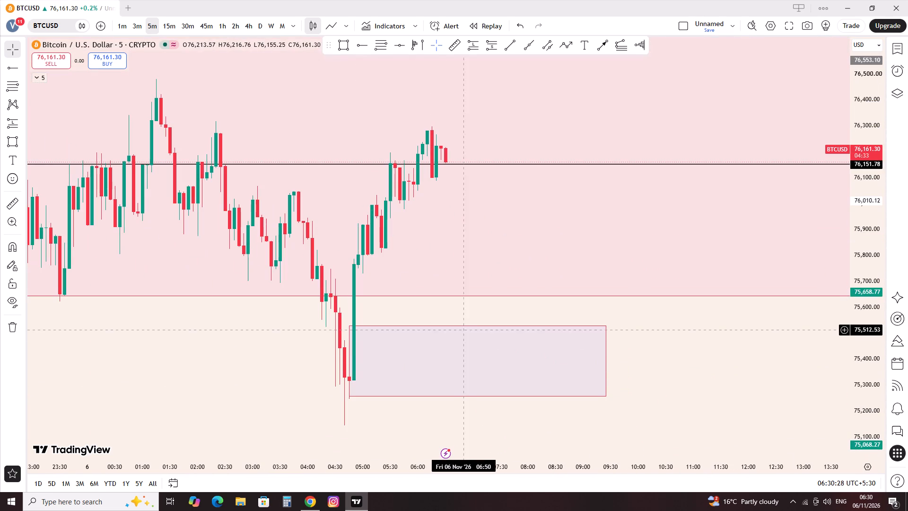
drag(480, 327, 455, 270)
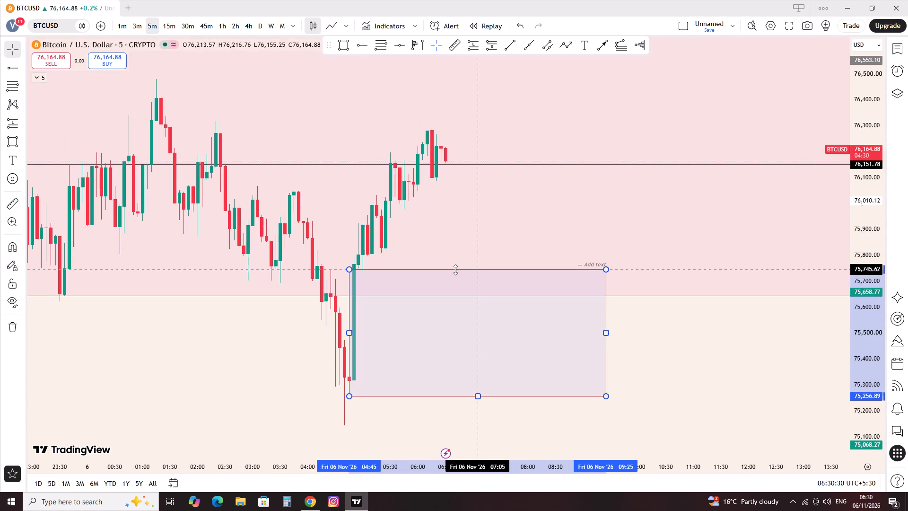
drag(455, 270, 462, 291)
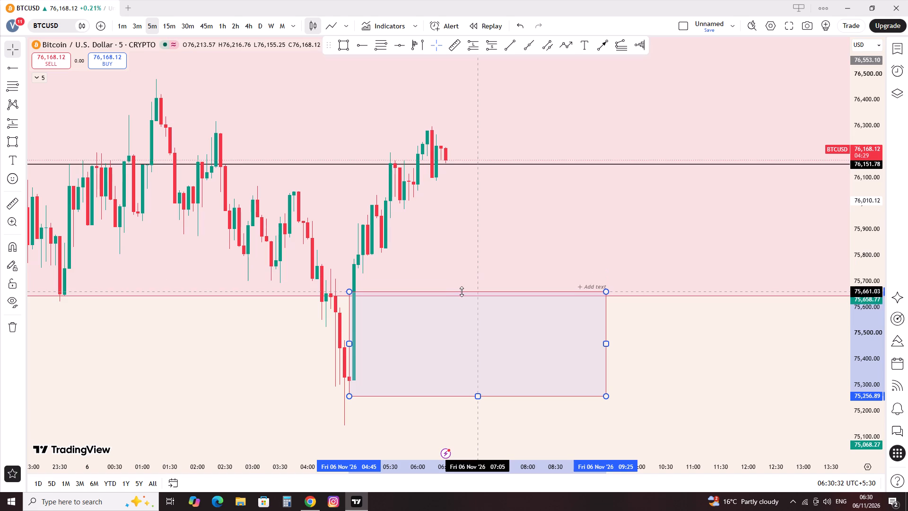
drag(462, 291, 463, 304)
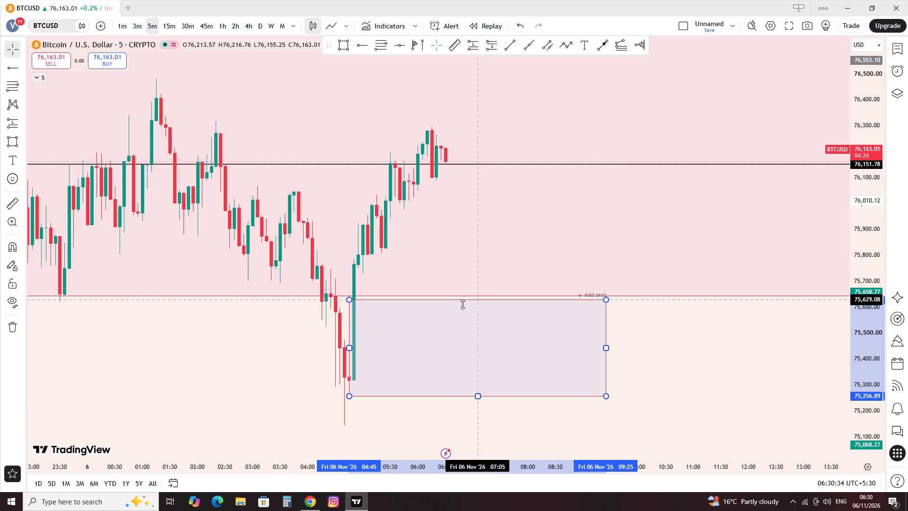
drag(463, 304, 469, 346)
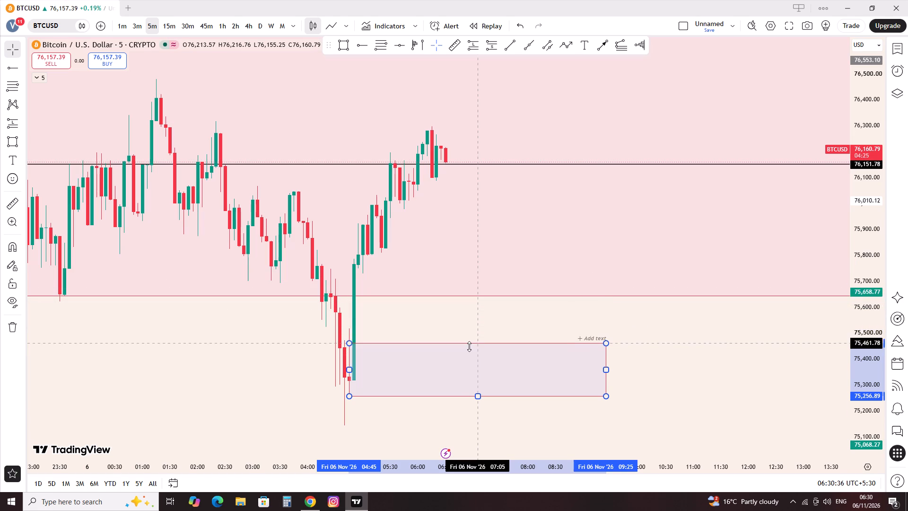
drag(469, 346, 447, 295)
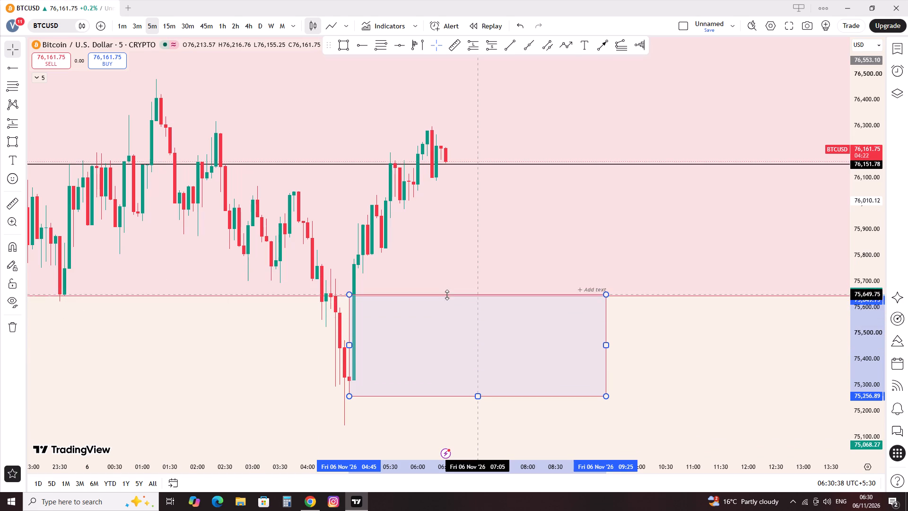
drag(447, 295, 452, 328)
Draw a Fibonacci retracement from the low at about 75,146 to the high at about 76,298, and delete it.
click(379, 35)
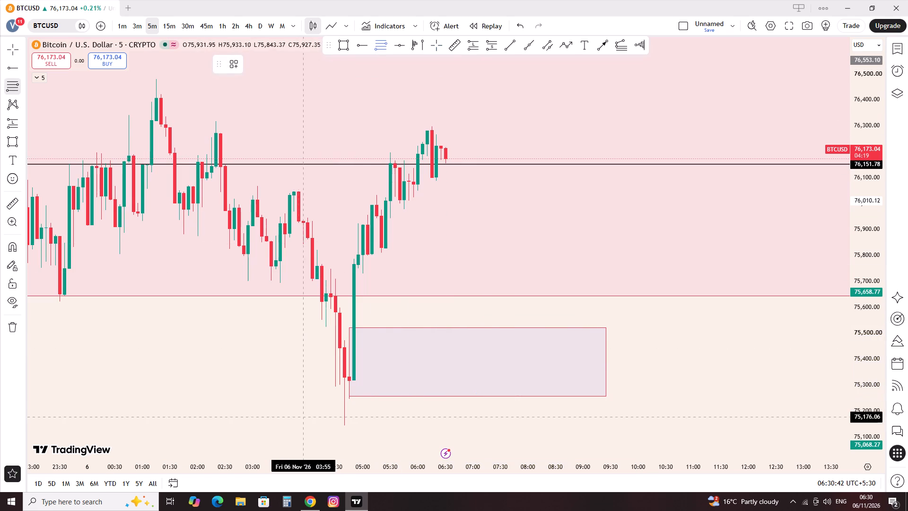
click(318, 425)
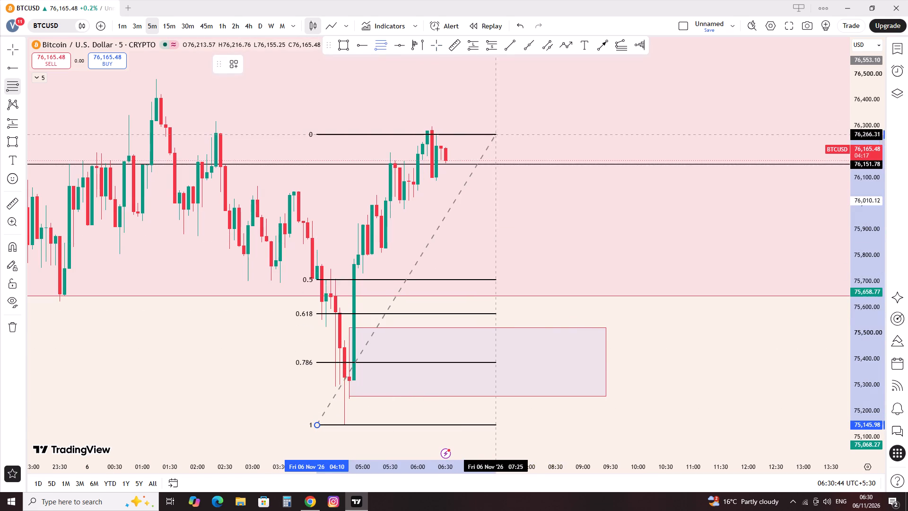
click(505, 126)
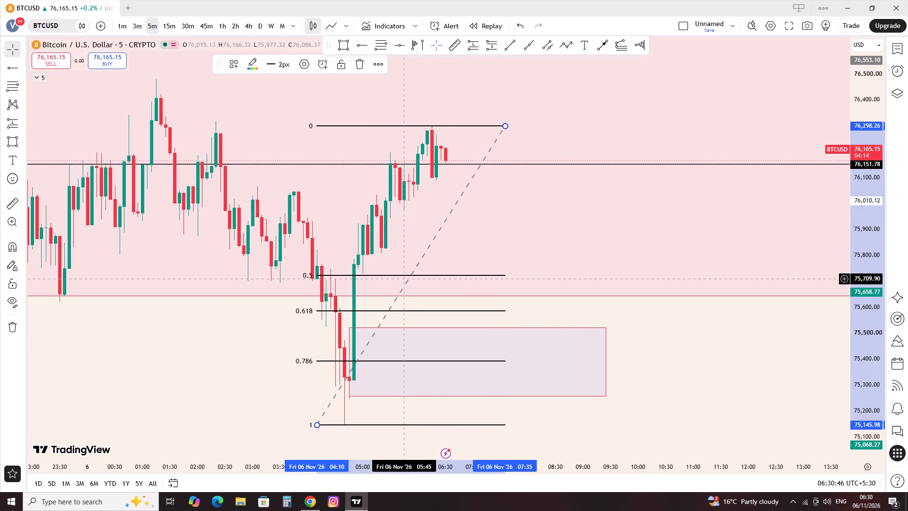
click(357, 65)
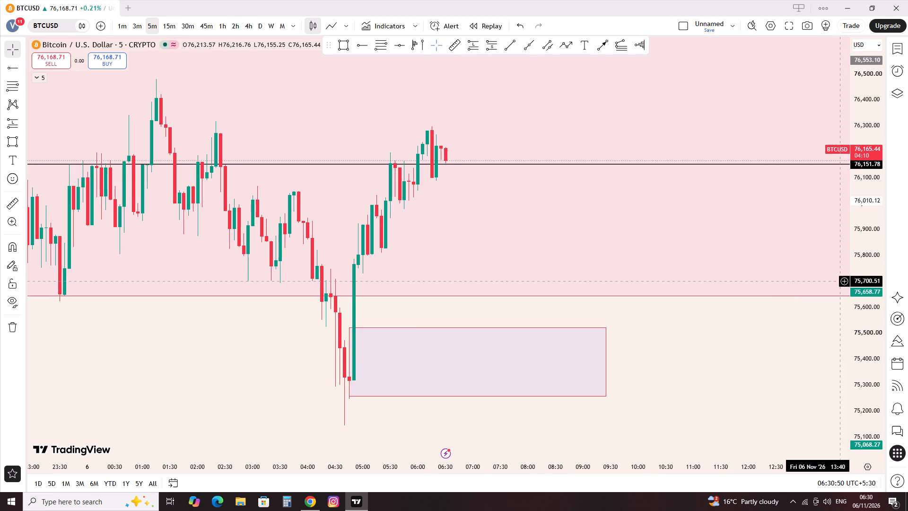
Switch the chart from Bitcoin to Ethereum / U.S. Dollar (ETHUSD).
key(Down)
key(Down)
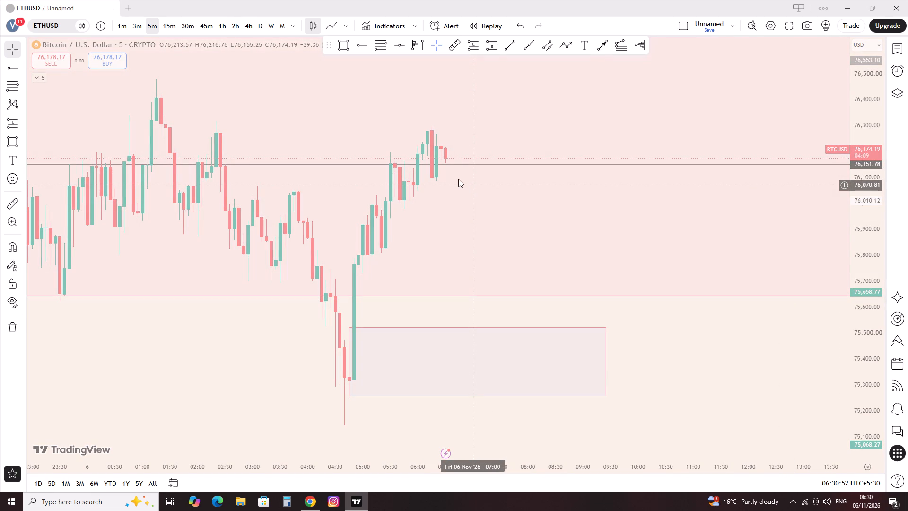
On the ETHUSD 5m chart, place a long position from the 05:00 candle with entry at about 2,228 and stop at about 2,204.
scroll(367, 230, down, 7)
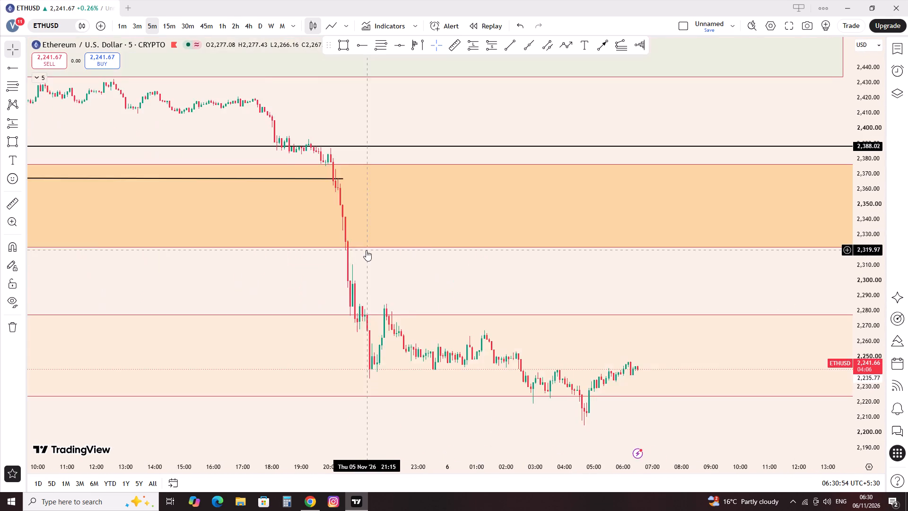
scroll(366, 252, down, 3)
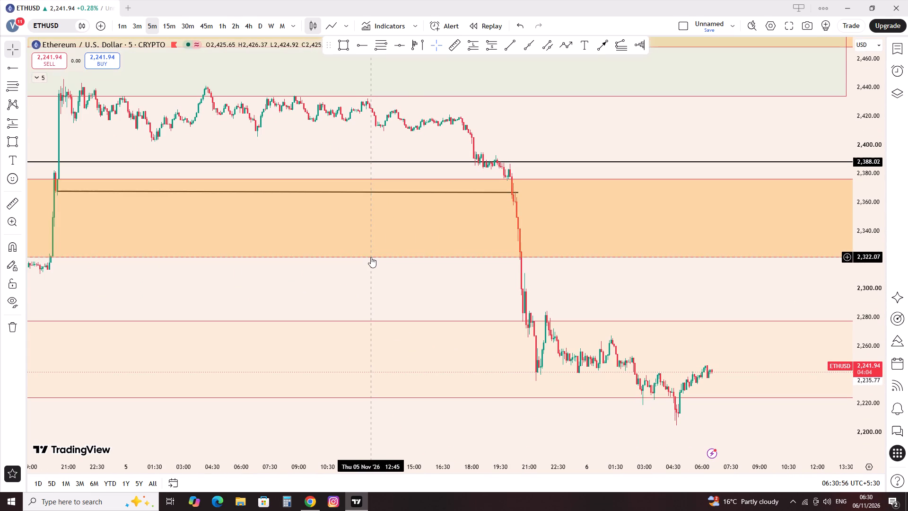
scroll(370, 256, up, 12)
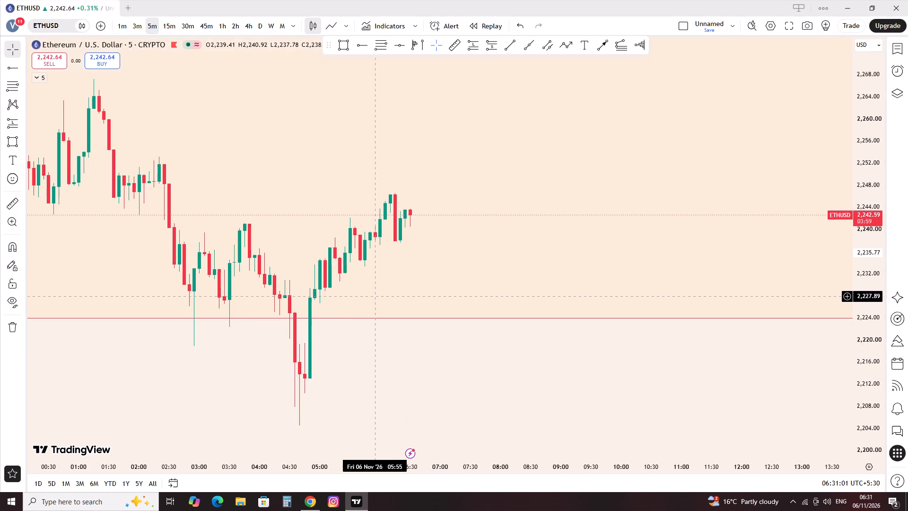
click(471, 47)
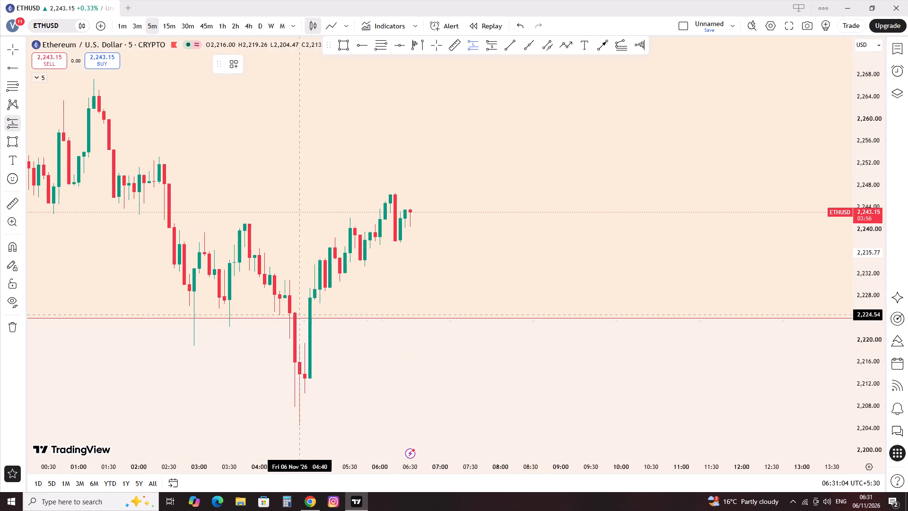
click(321, 294)
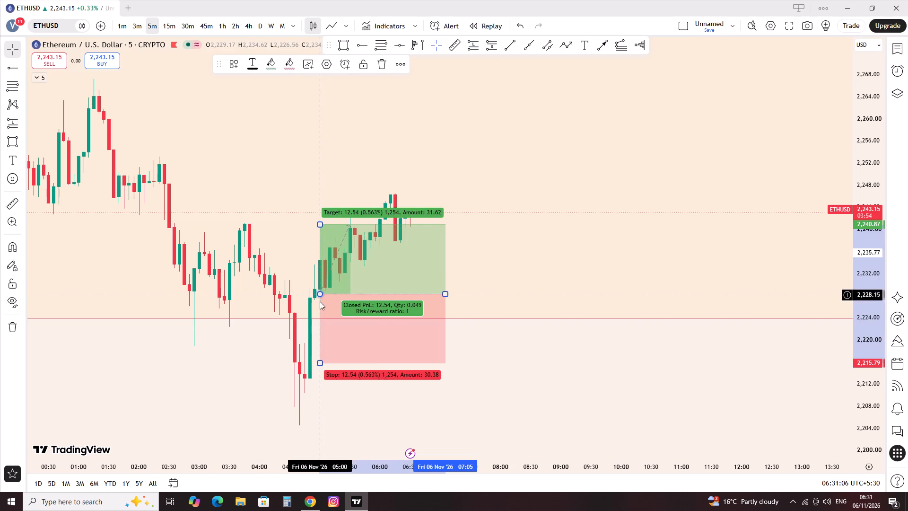
drag(323, 363, 309, 426)
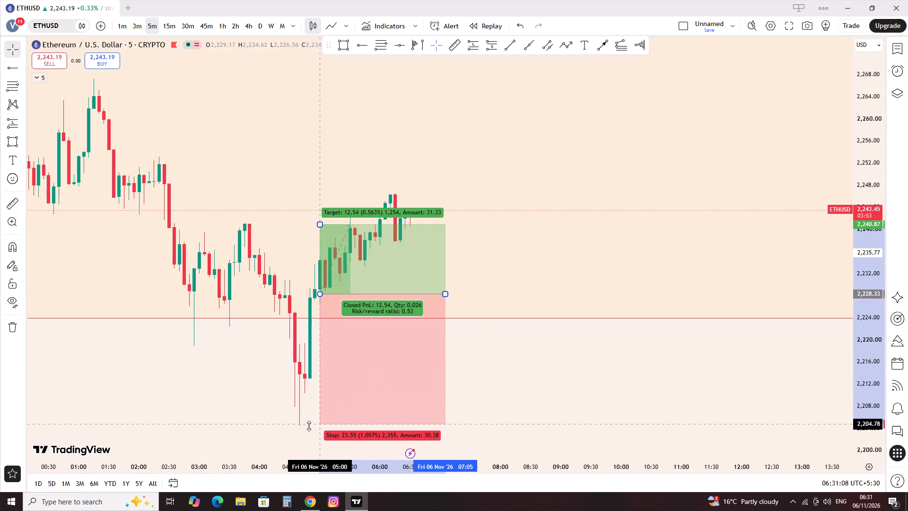
drag(309, 426, 310, 426)
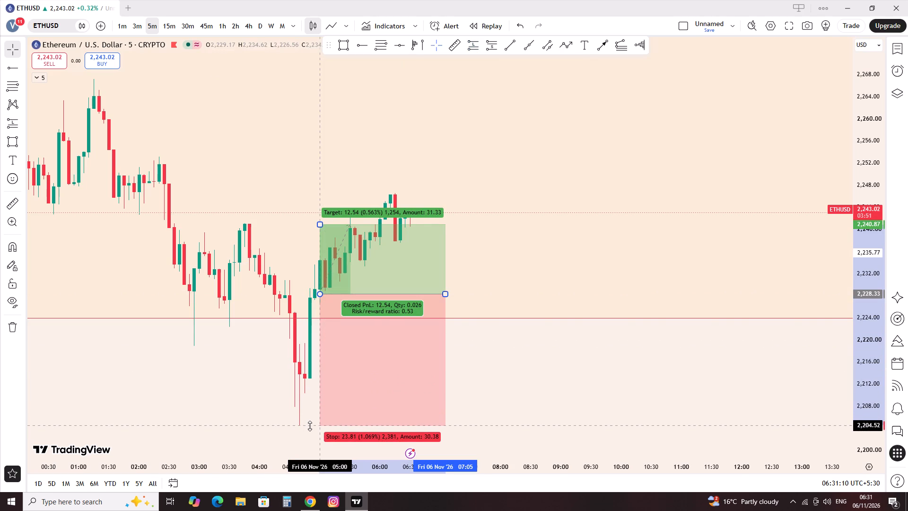
drag(310, 426, 316, 429)
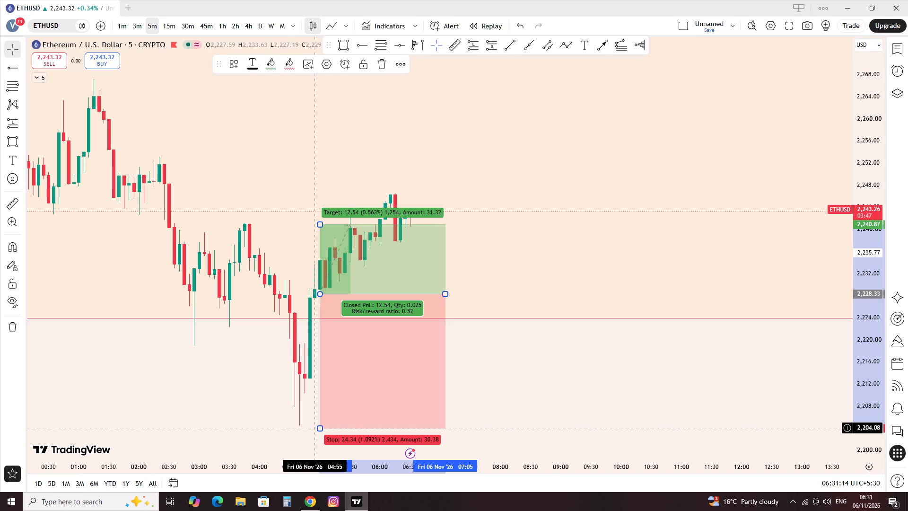
Raise the long position's target to about 2,298 on the 5m chart, and refine it to about 2,281 on the 4h chart.
scroll(291, 399, down, 9)
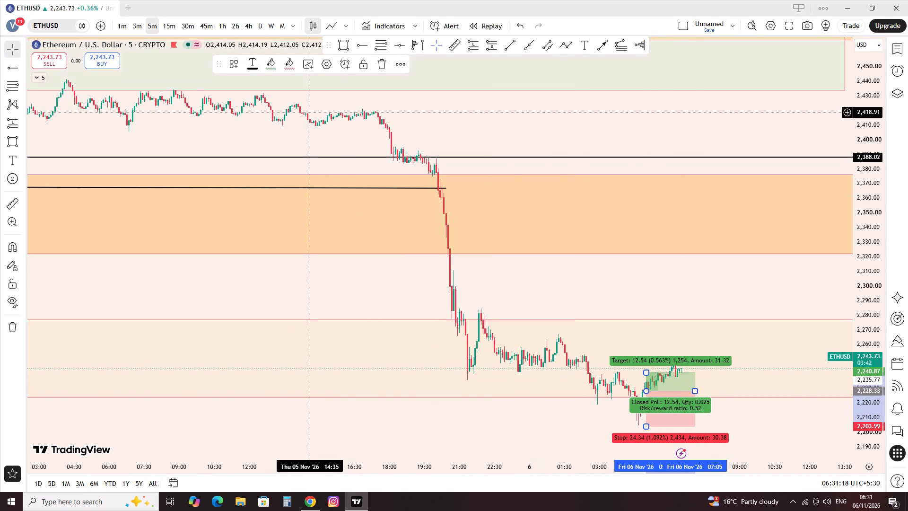
drag(649, 372, 623, 325)
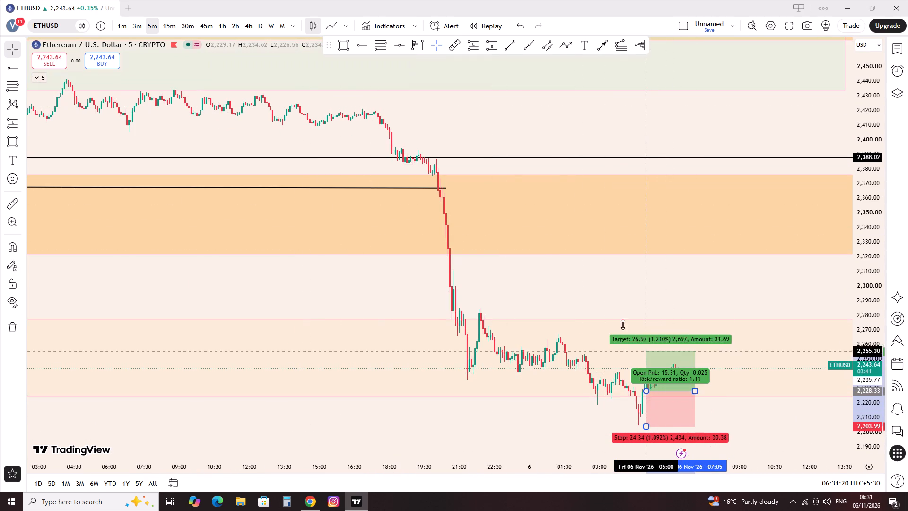
drag(623, 325, 616, 289)
click(569, 288)
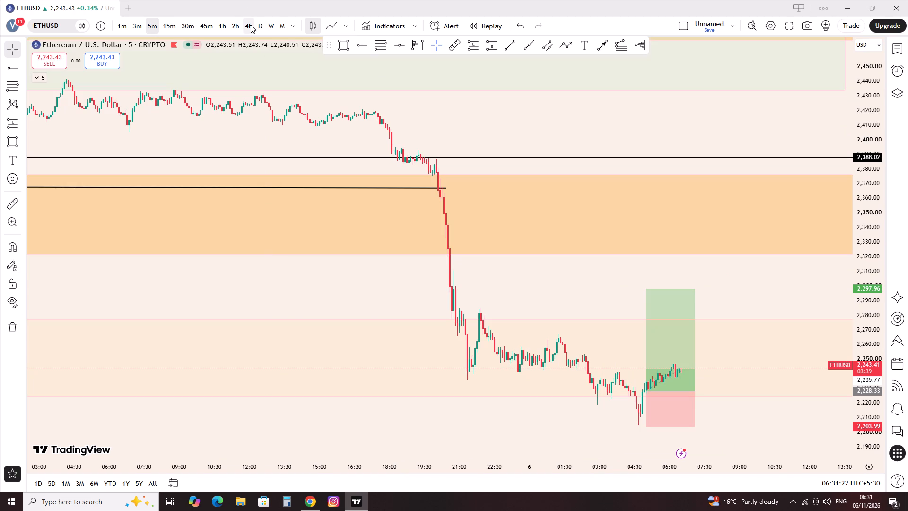
click(251, 26)
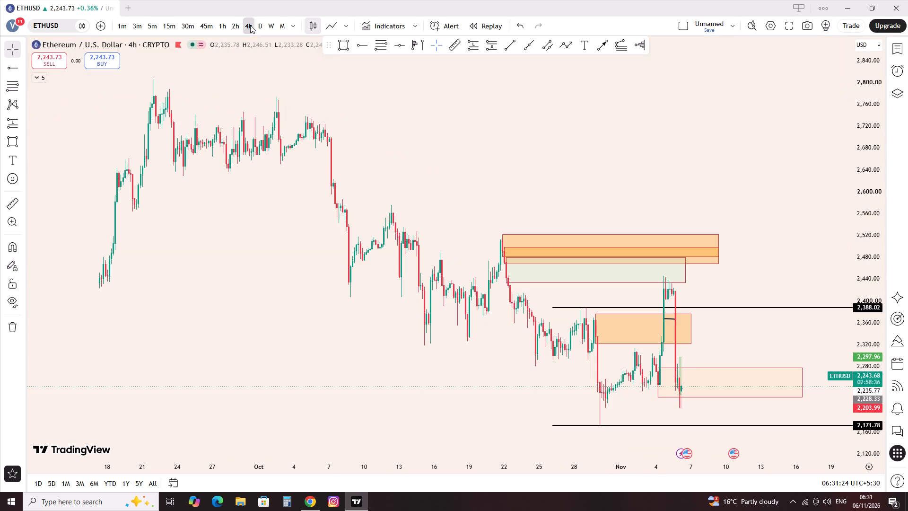
scroll(279, 93, up, 7)
scroll(284, 132, up, 4)
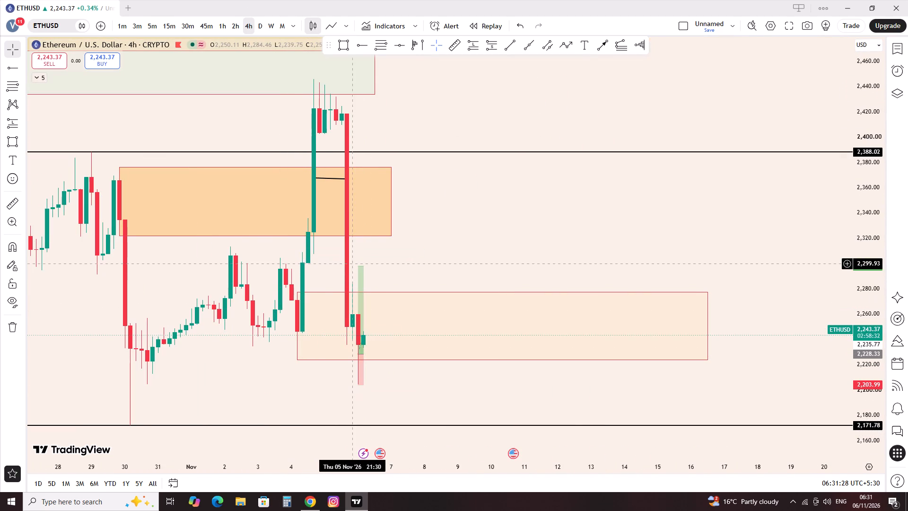
drag(358, 267, 359, 287)
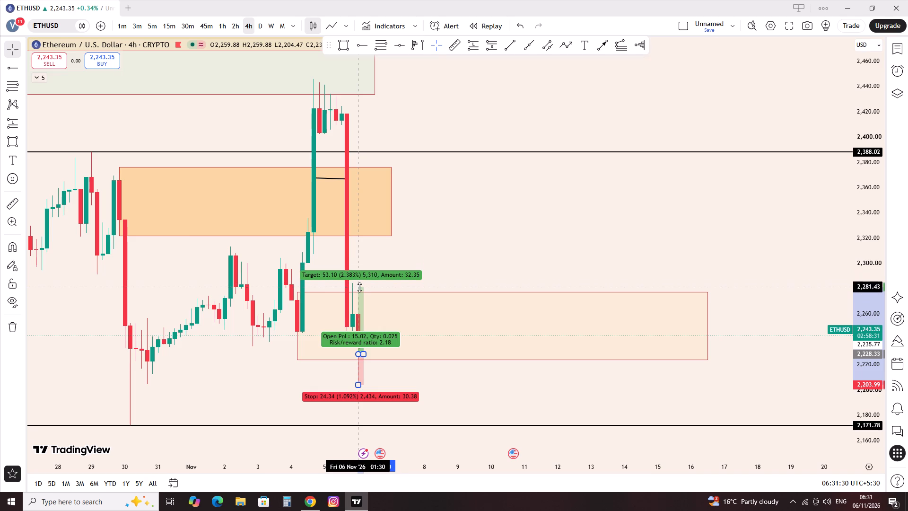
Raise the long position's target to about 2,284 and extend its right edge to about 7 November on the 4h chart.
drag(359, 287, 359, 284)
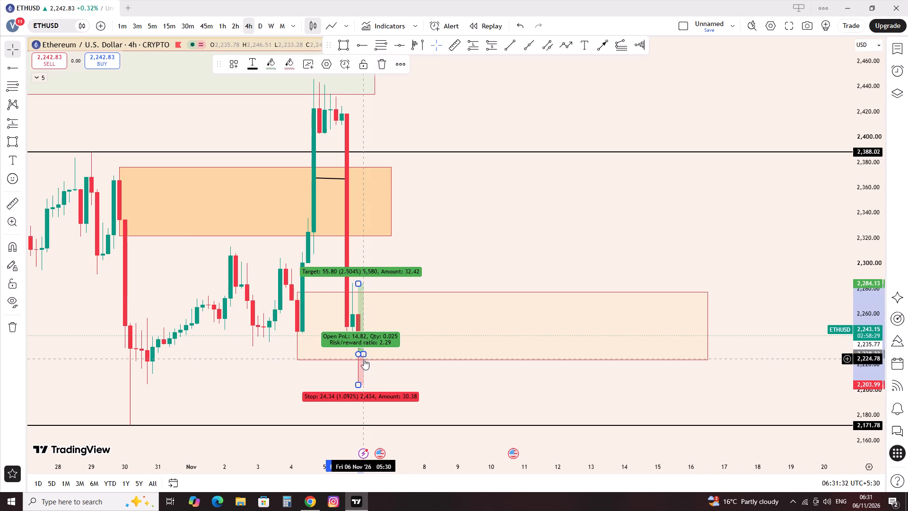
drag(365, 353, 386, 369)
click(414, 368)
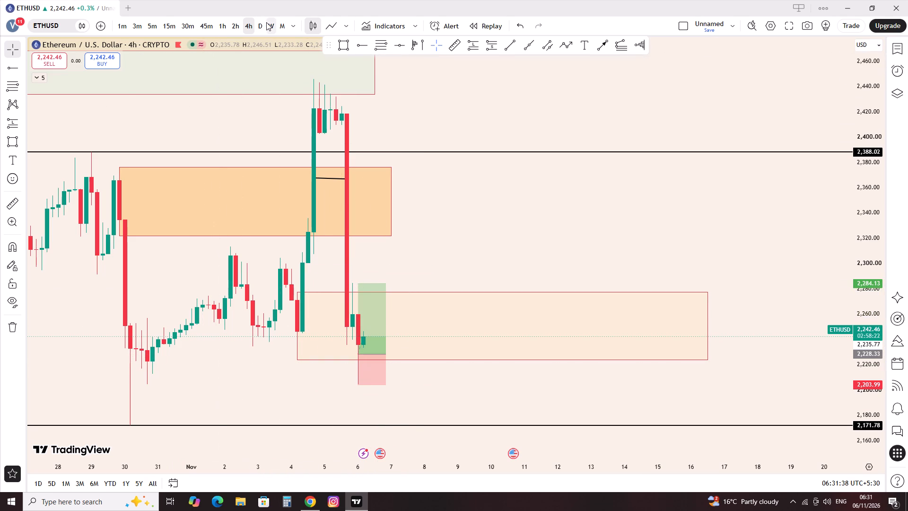
Delete the orange zone between about 2,322 and 2,376 that starts on 29 October.
scroll(366, 141, down, 2)
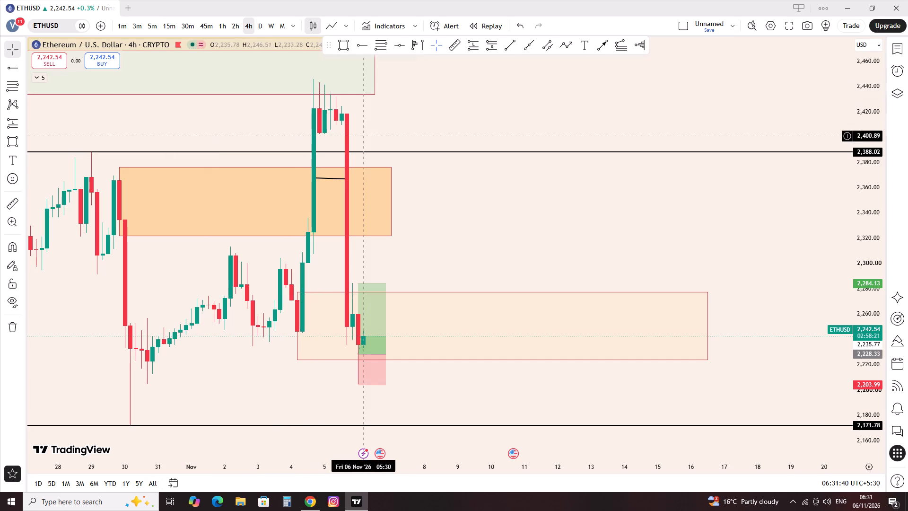
scroll(366, 141, down, 4)
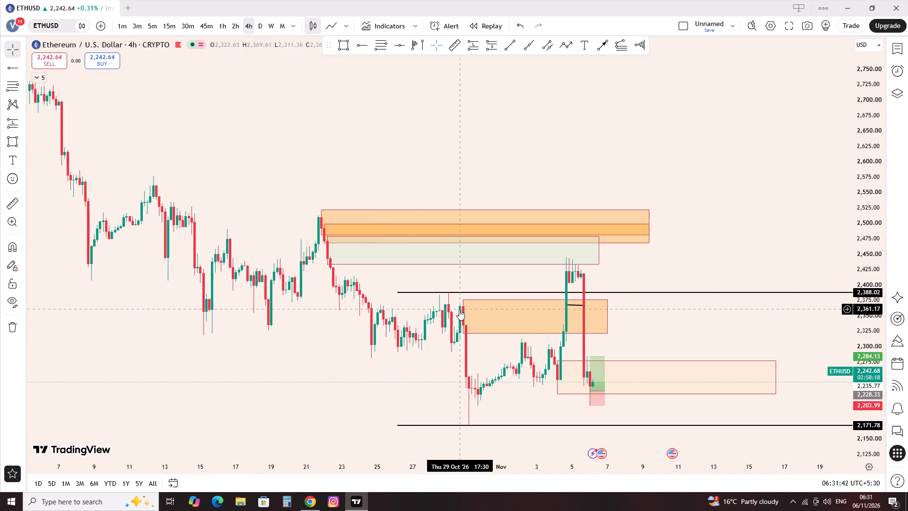
click(464, 312)
click(463, 321)
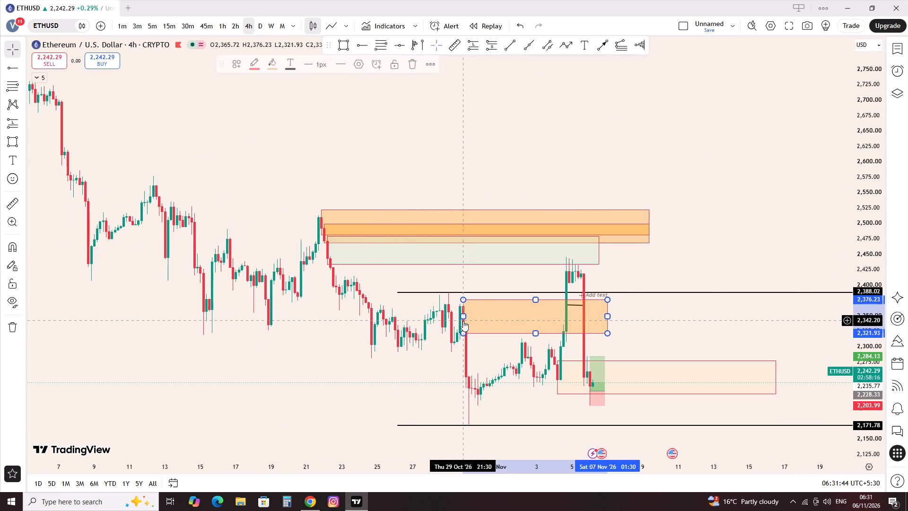
click(413, 70)
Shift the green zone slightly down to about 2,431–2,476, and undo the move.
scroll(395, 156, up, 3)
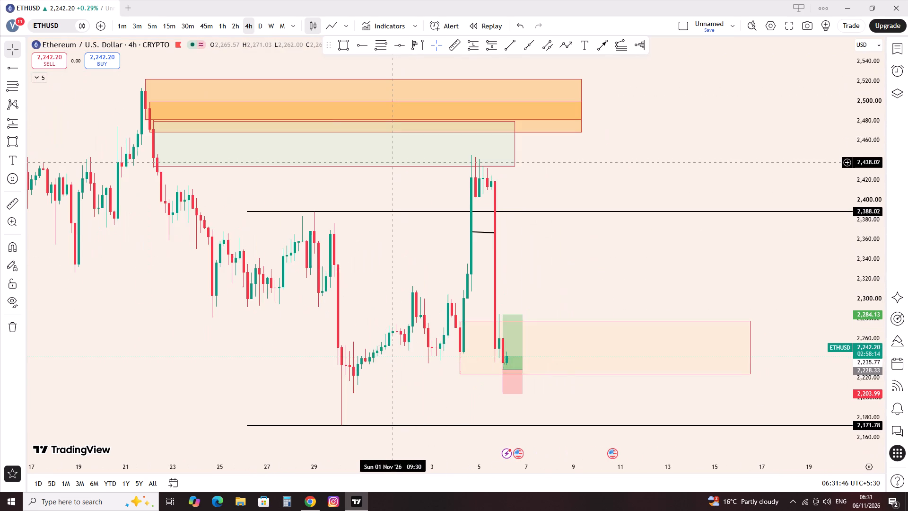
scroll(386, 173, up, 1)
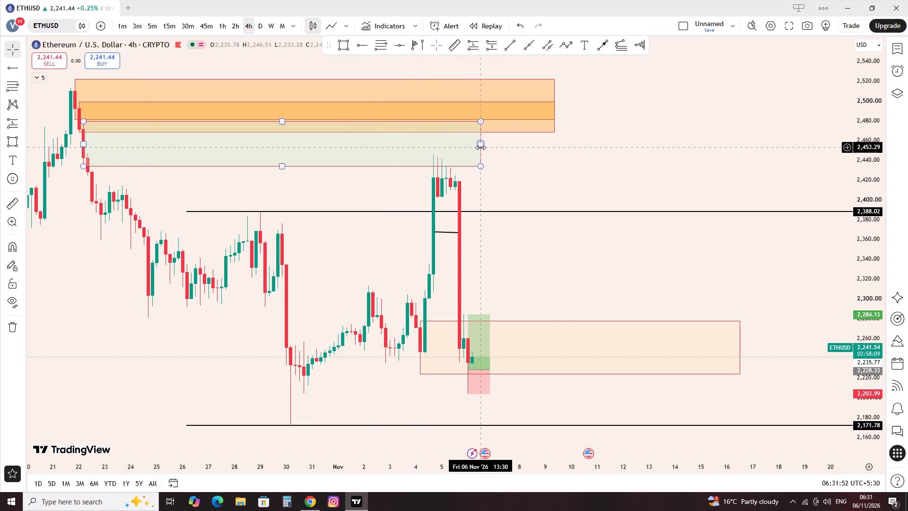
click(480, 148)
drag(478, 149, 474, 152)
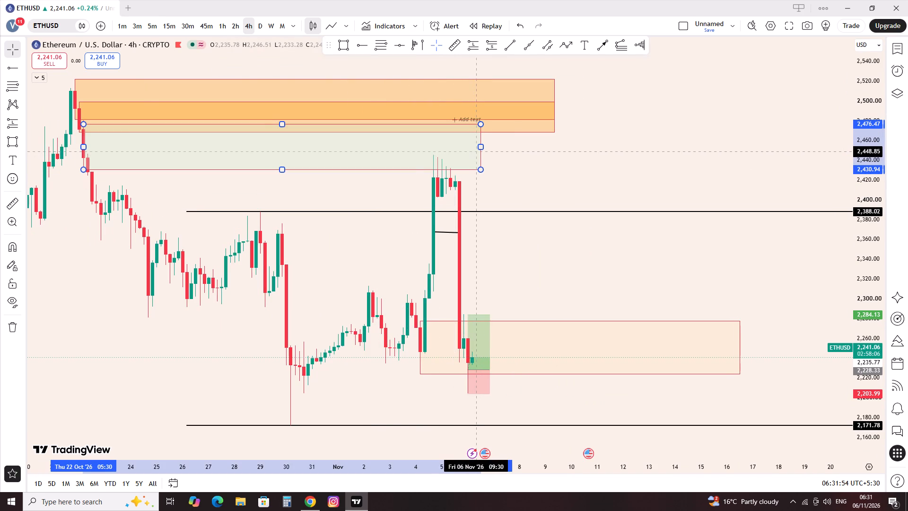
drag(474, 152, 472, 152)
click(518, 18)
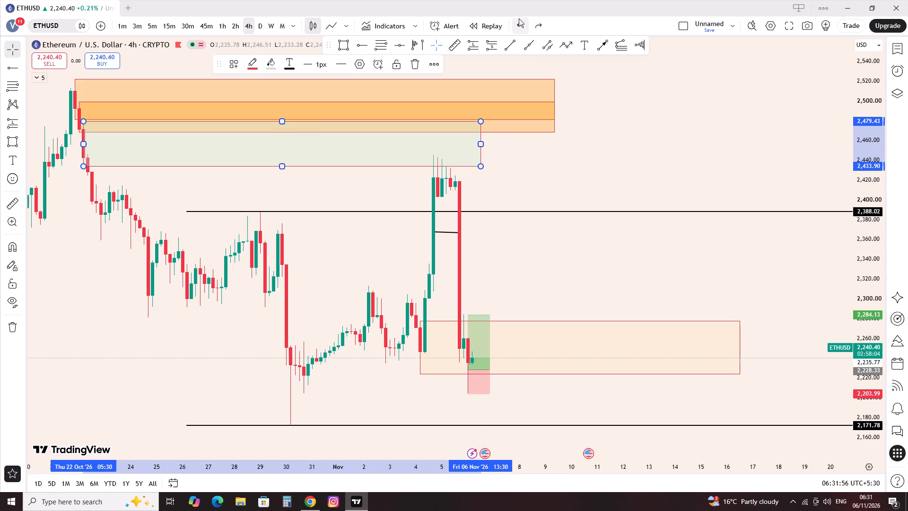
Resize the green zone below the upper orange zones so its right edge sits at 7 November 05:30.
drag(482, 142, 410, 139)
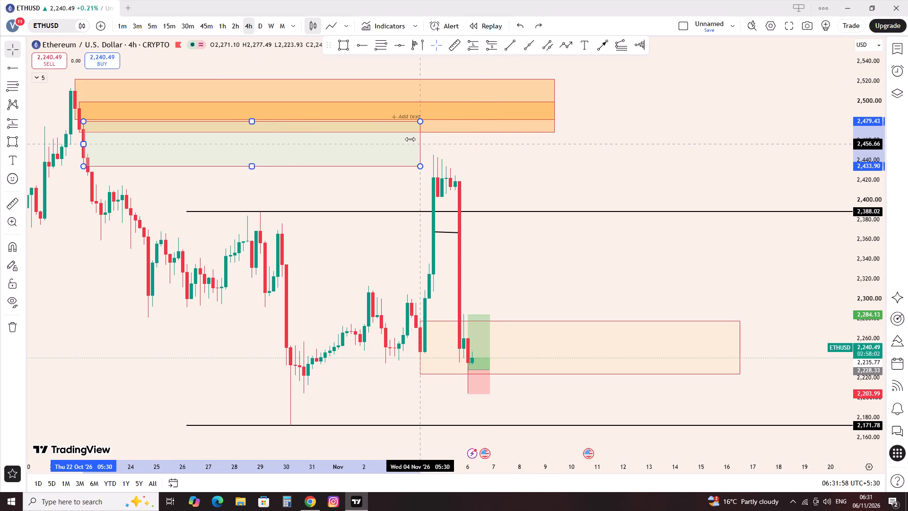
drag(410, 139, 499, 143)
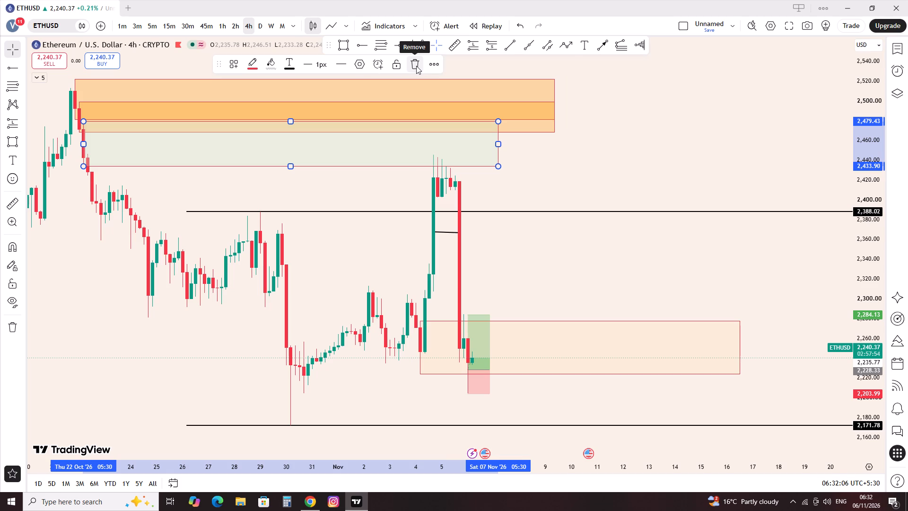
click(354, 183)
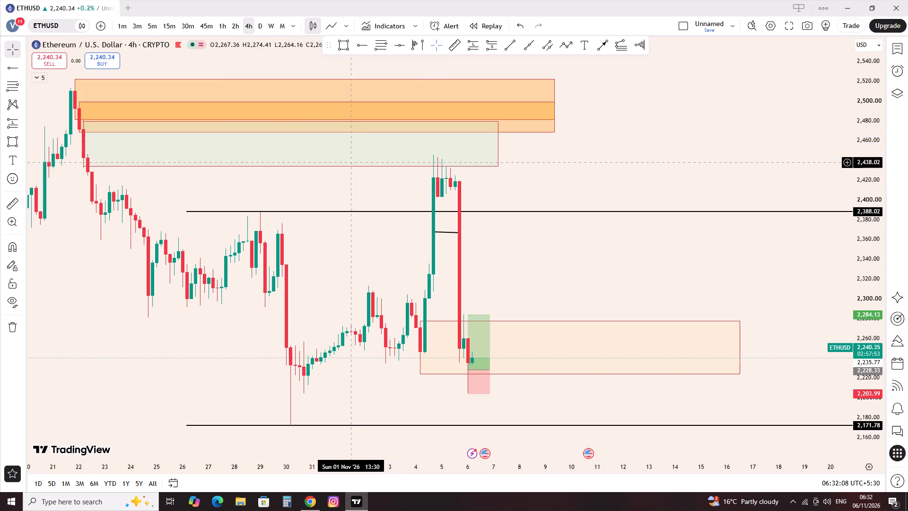
Delete the green zone between about 2,434 and 2,479.
click(498, 145)
click(415, 63)
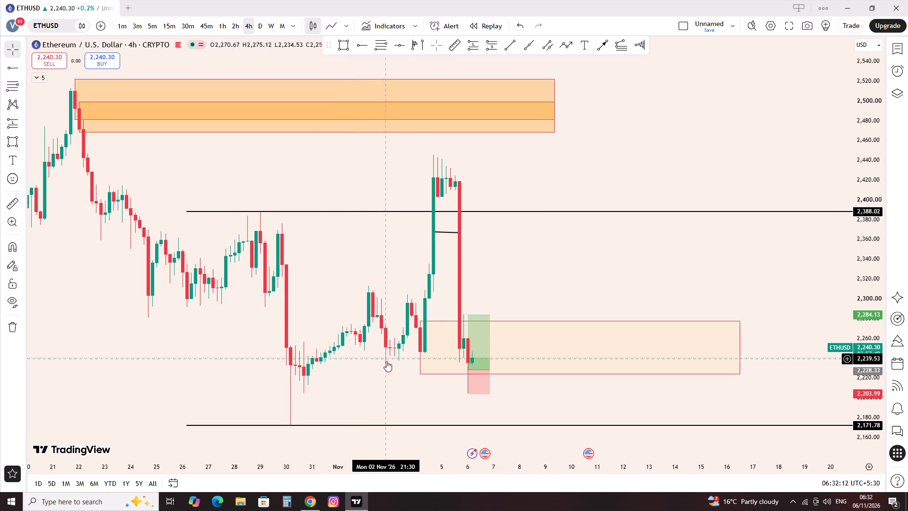
Draw a rectangle zone from about 2,446 to 2,307 on the 4 November 17:30 candle, extending right to about 8 November.
click(352, 44)
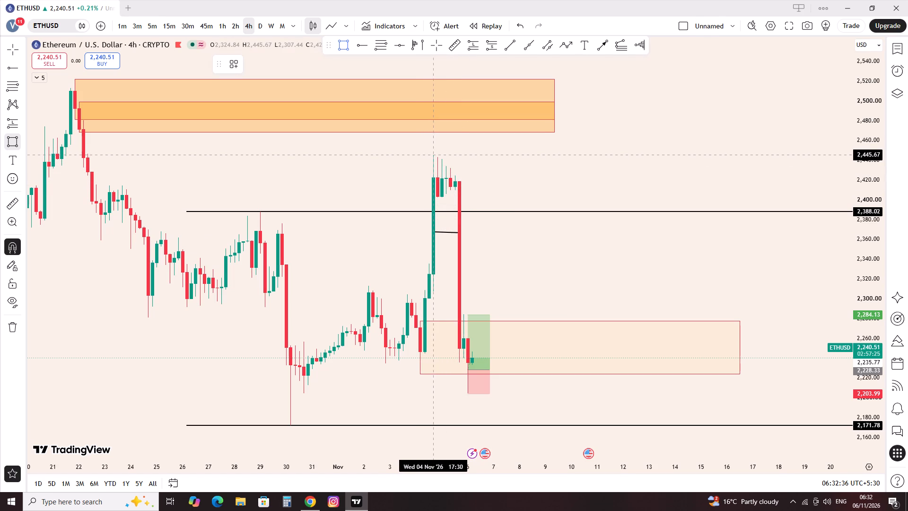
ctrl+click(433, 156)
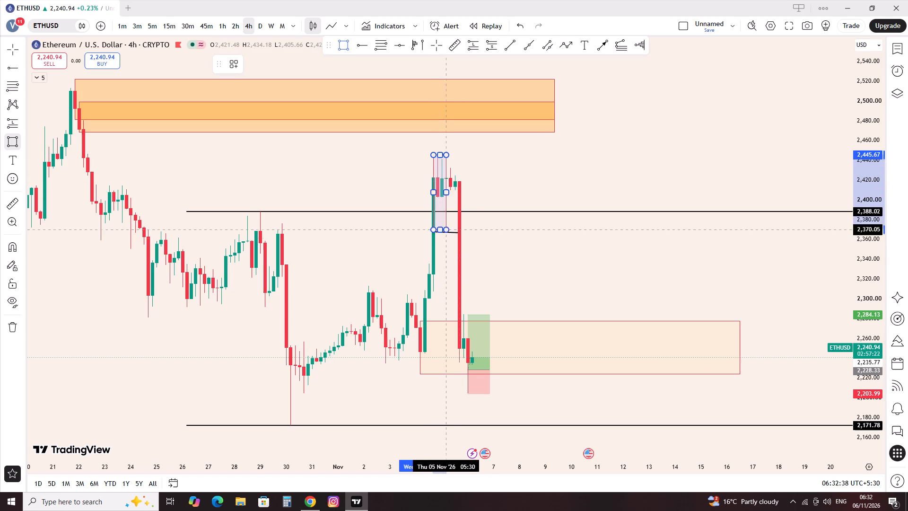
ctrl+click(433, 291)
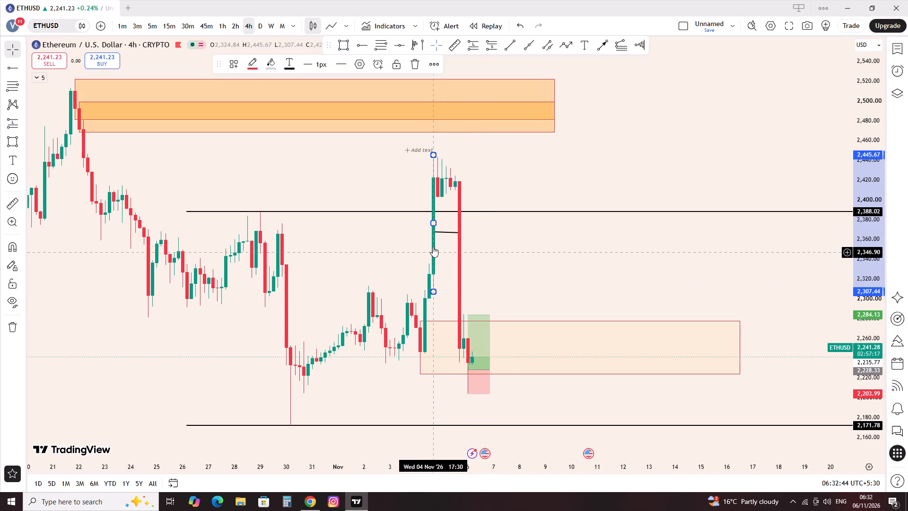
drag(433, 226, 534, 270)
click(567, 269)
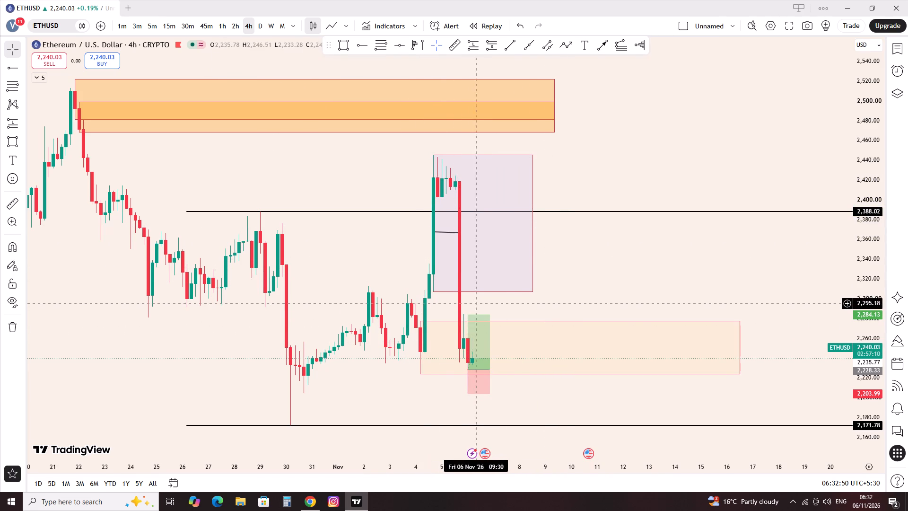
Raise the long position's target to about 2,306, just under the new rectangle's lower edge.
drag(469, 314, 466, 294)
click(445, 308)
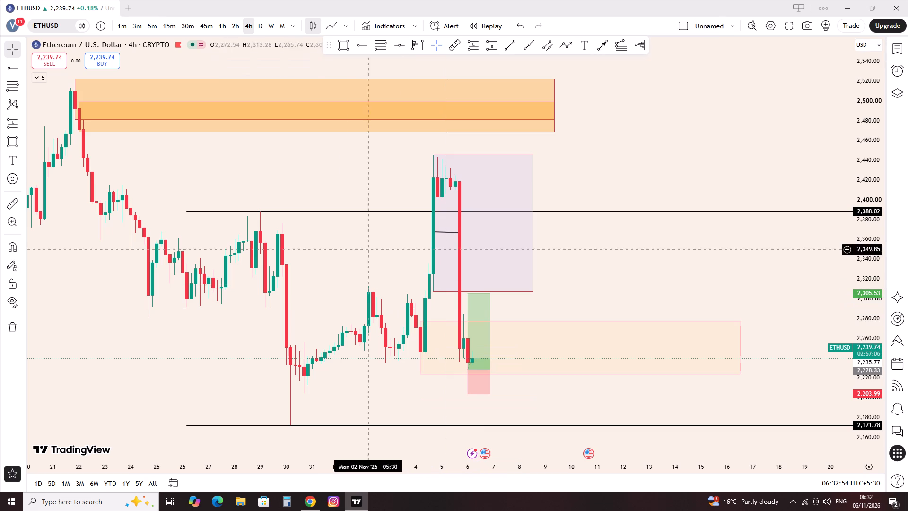
On the 1m chart, move the long position's entry to about 2,221 at roughly 04:51 on 6 November.
click(162, 31)
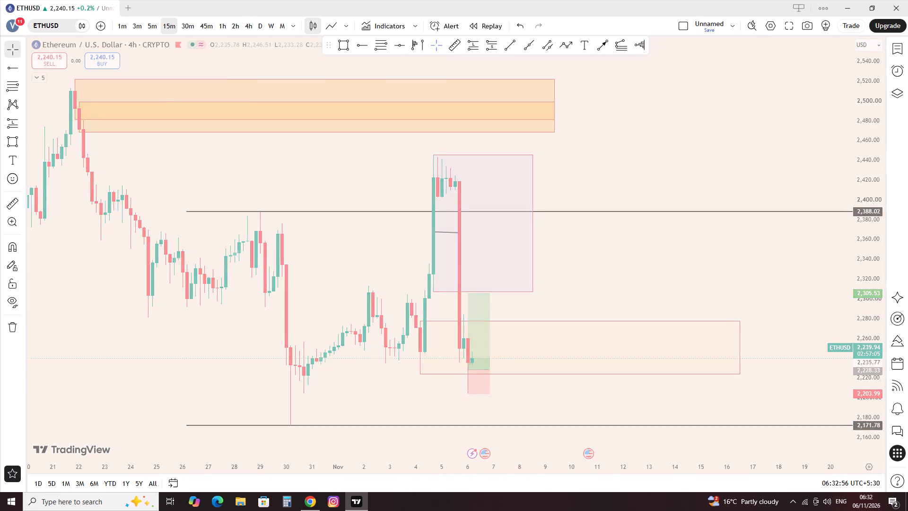
click(123, 21)
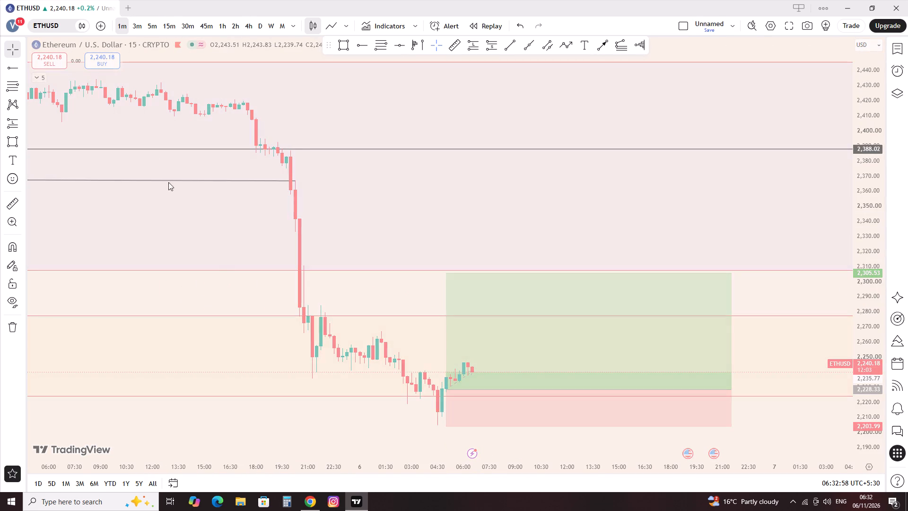
scroll(266, 306, down, 4)
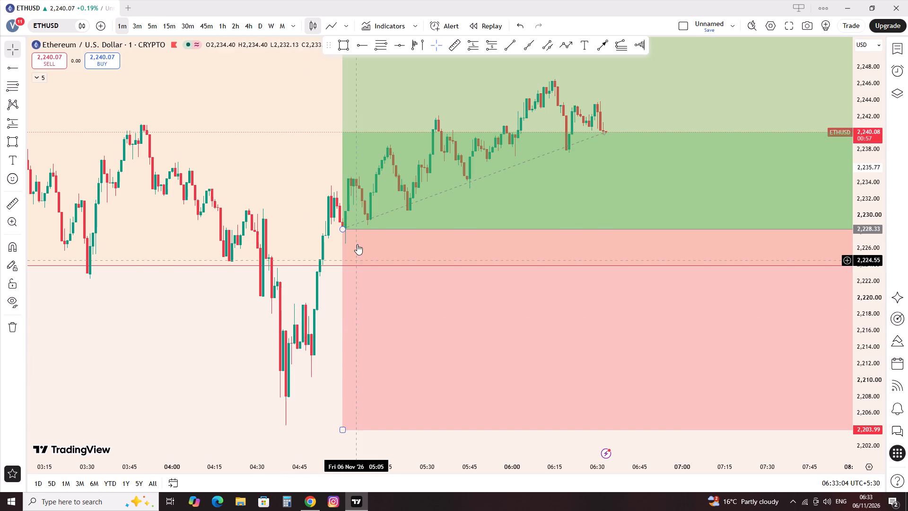
drag(344, 228, 321, 295)
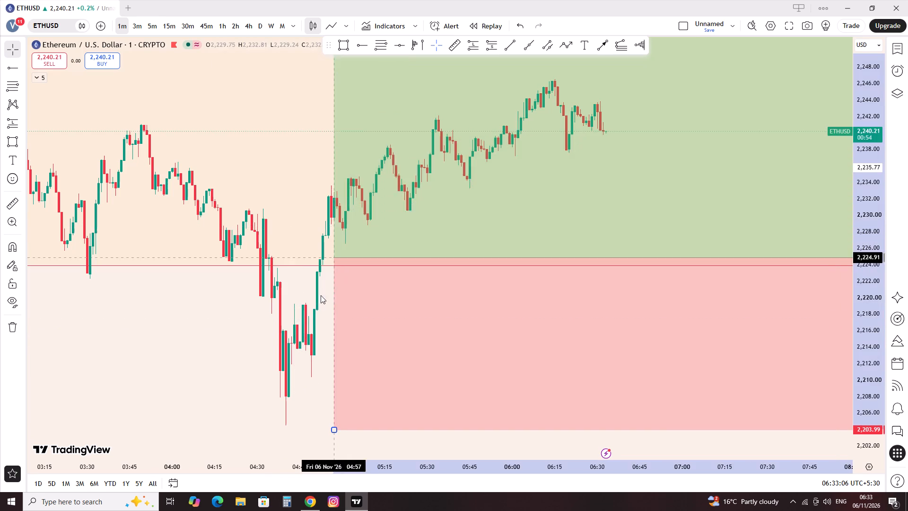
drag(321, 295, 294, 337)
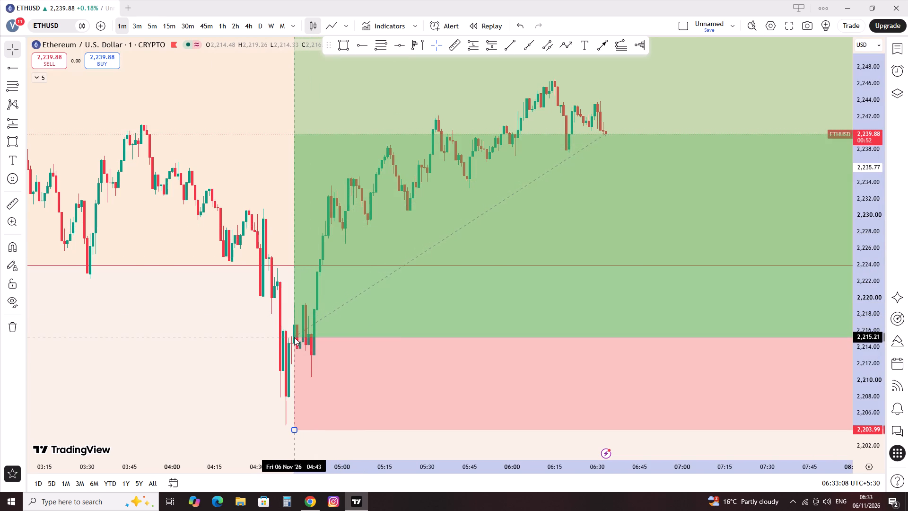
drag(294, 337, 297, 332)
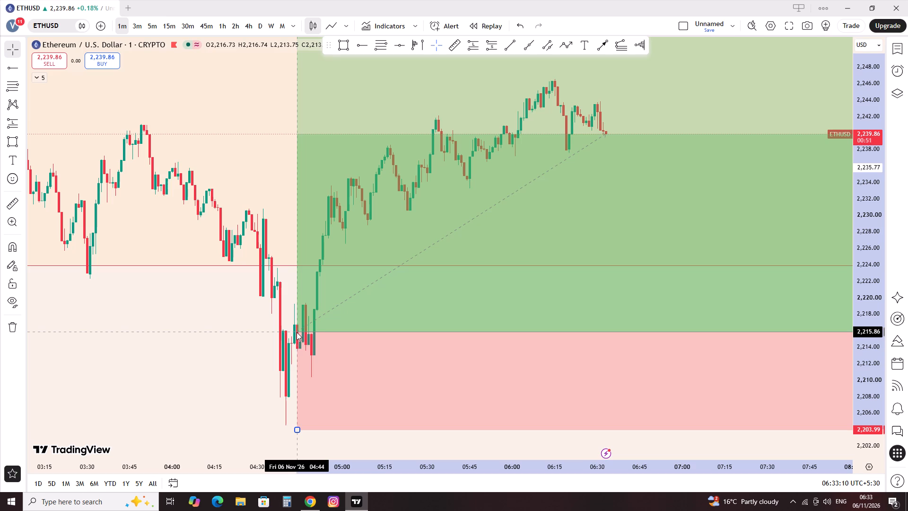
drag(297, 332, 300, 348)
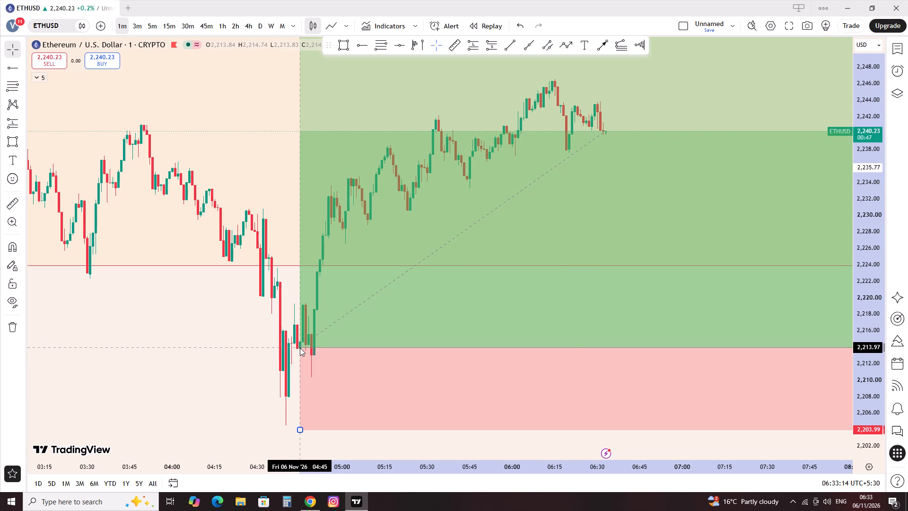
drag(300, 348, 299, 295)
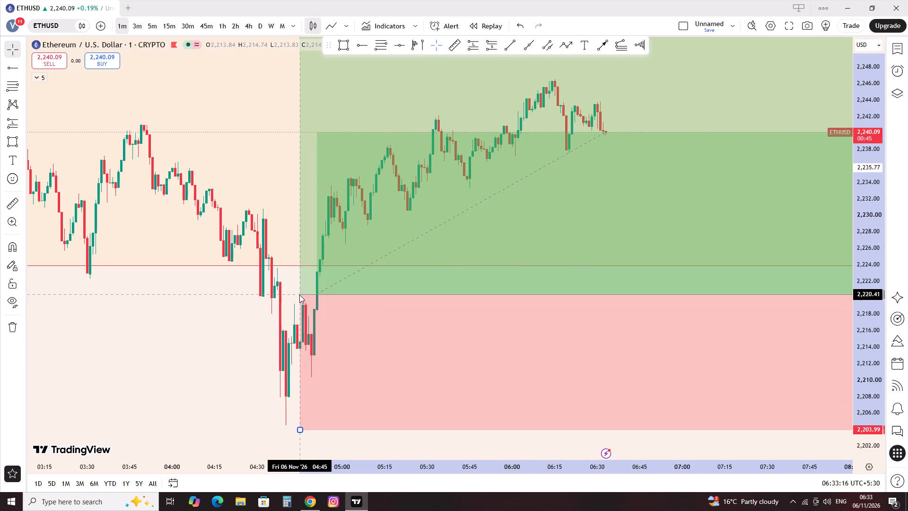
drag(299, 295, 307, 291)
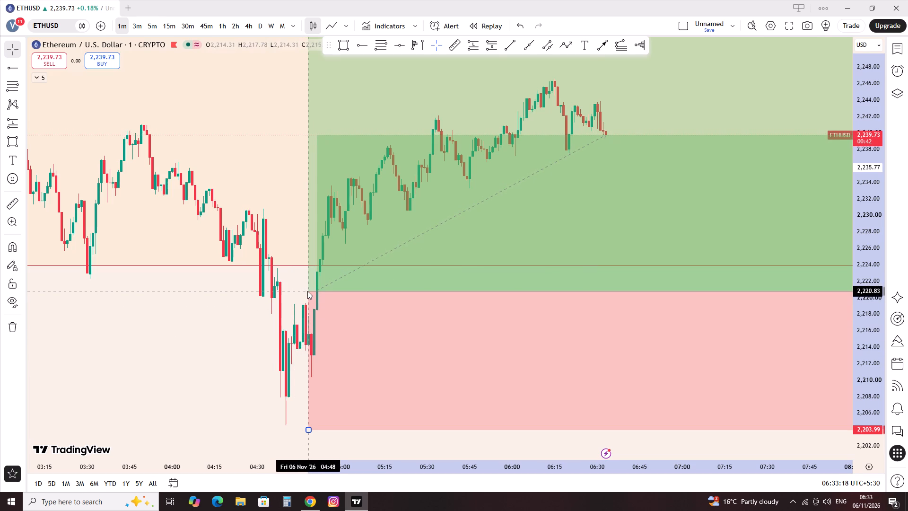
drag(307, 291, 315, 291)
click(227, 357)
Shorten the long position so its right edge ends at about 10:30 on 6 November.
scroll(232, 370, down, 4)
scroll(292, 360, down, 3)
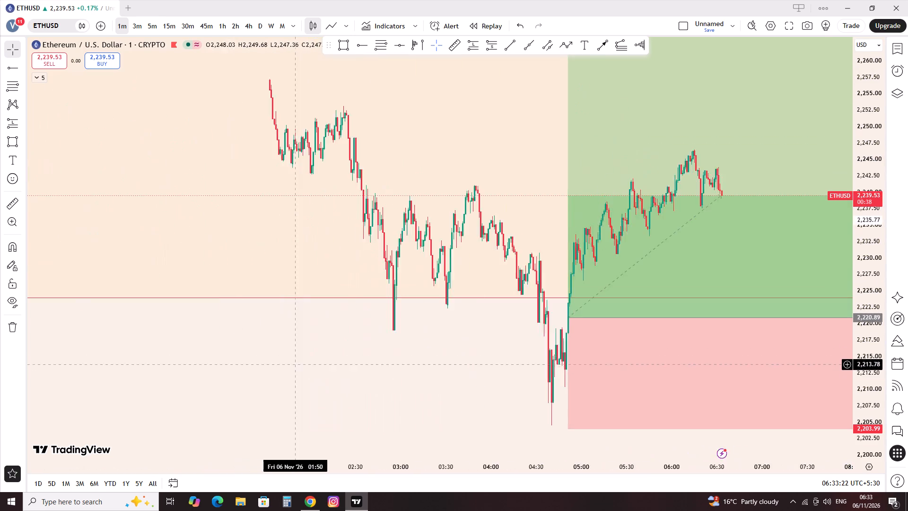
scroll(314, 370, down, 1)
drag(461, 381, 213, 354)
scroll(239, 347, down, 5)
drag(445, 378, 180, 359)
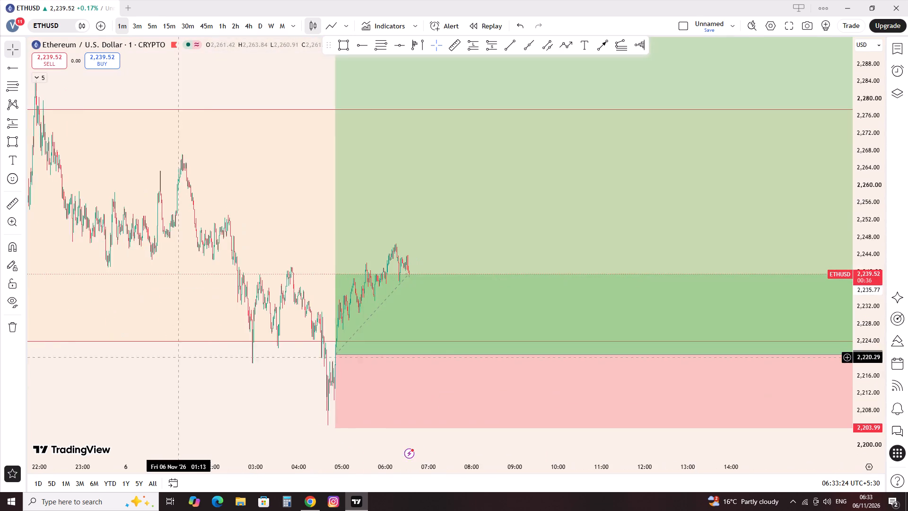
scroll(257, 344, down, 12)
drag(573, 283, 218, 256)
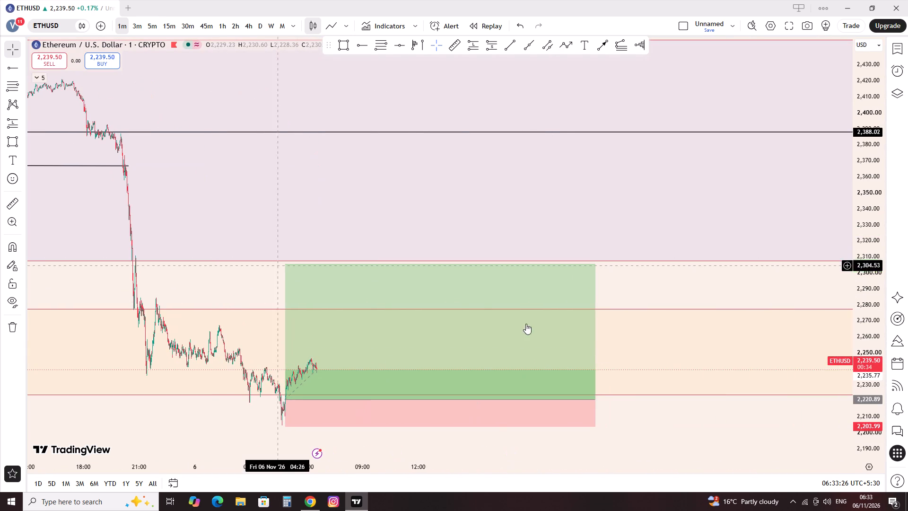
drag(596, 402, 389, 368)
click(432, 281)
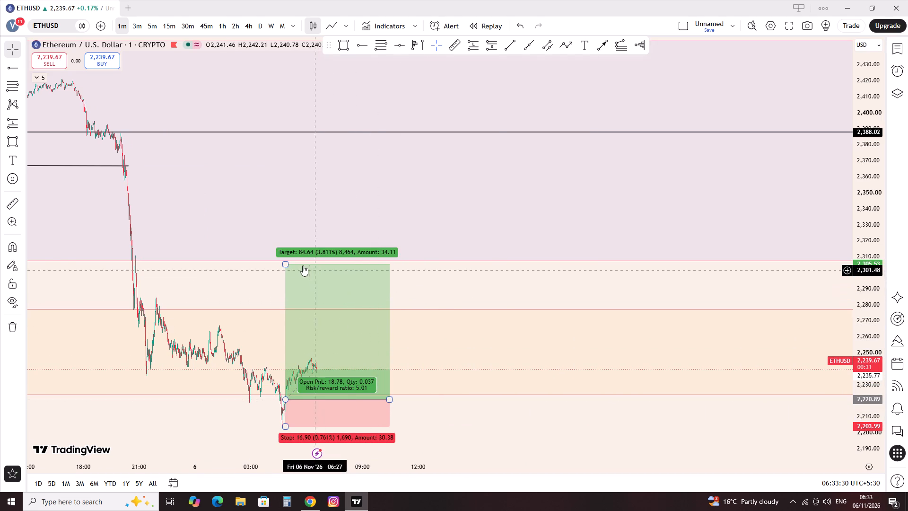
Raise the long position's target to about 2,308, at the lower edge of the purple zone.
drag(284, 264, 274, 261)
click(254, 274)
Delete the short black trend line at about 2,367 that ends at 20:25 on 5 November.
drag(252, 276, 575, 397)
scroll(581, 398, up, 7)
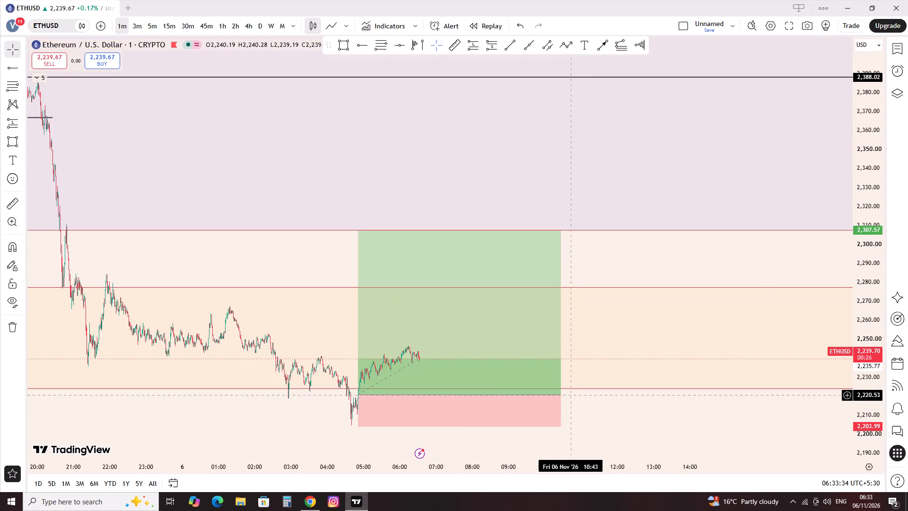
drag(294, 424, 594, 410)
scroll(552, 397, down, 2)
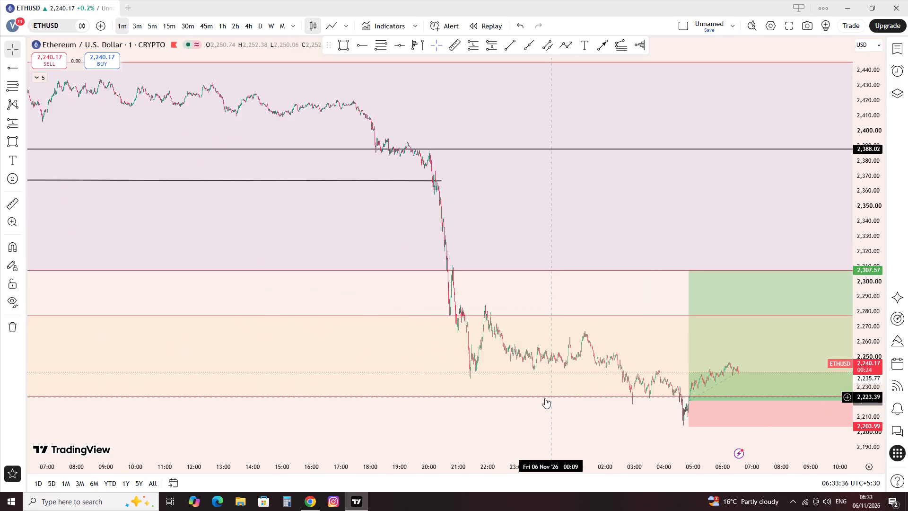
scroll(545, 398, down, 2)
click(521, 190)
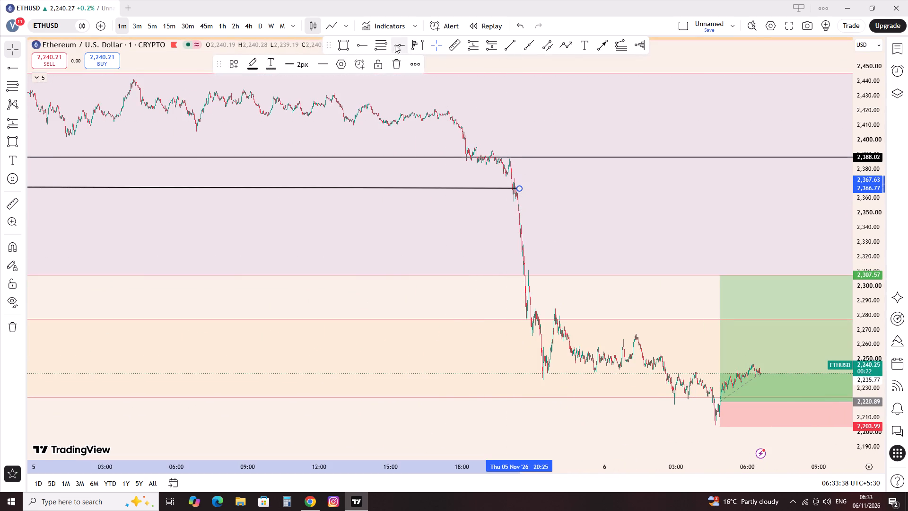
click(395, 63)
scroll(401, 118, down, 6)
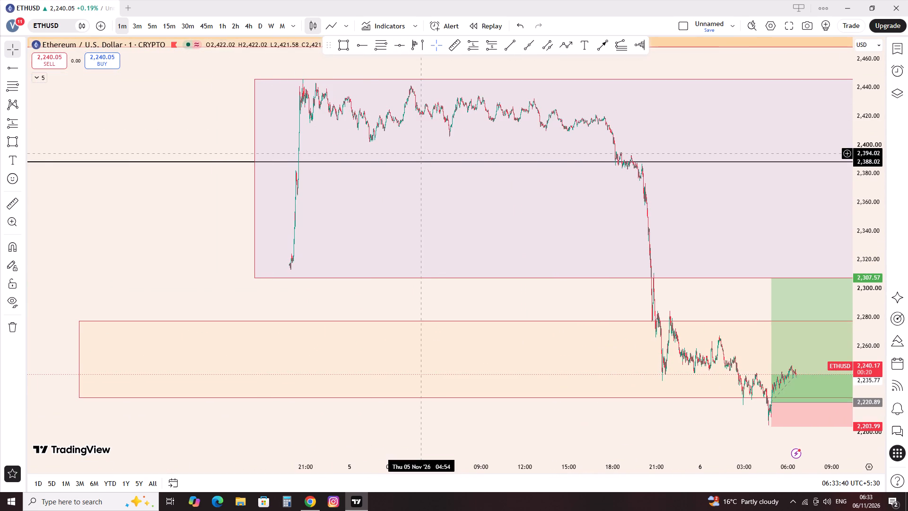
Examine the long position and surrounding zones on the 5m chart and on the 4h chart.
click(155, 24)
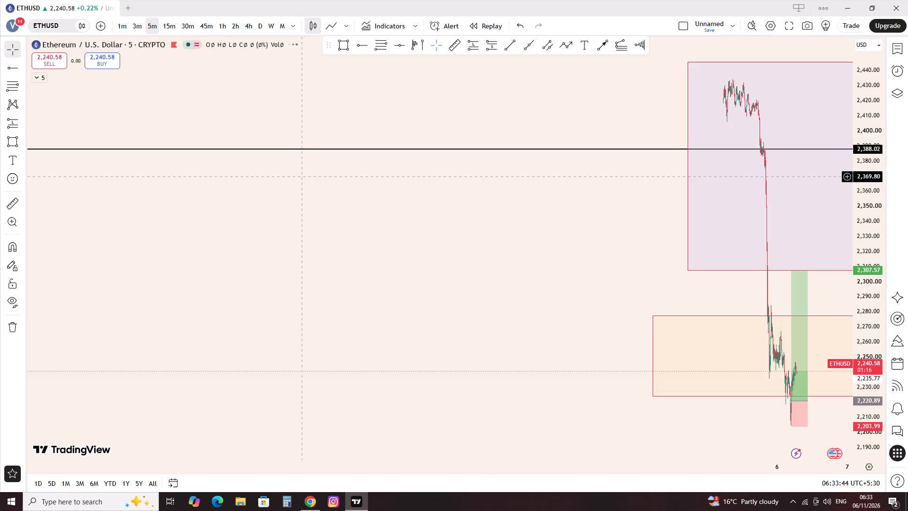
scroll(372, 175, up, 9)
scroll(426, 196, up, 9)
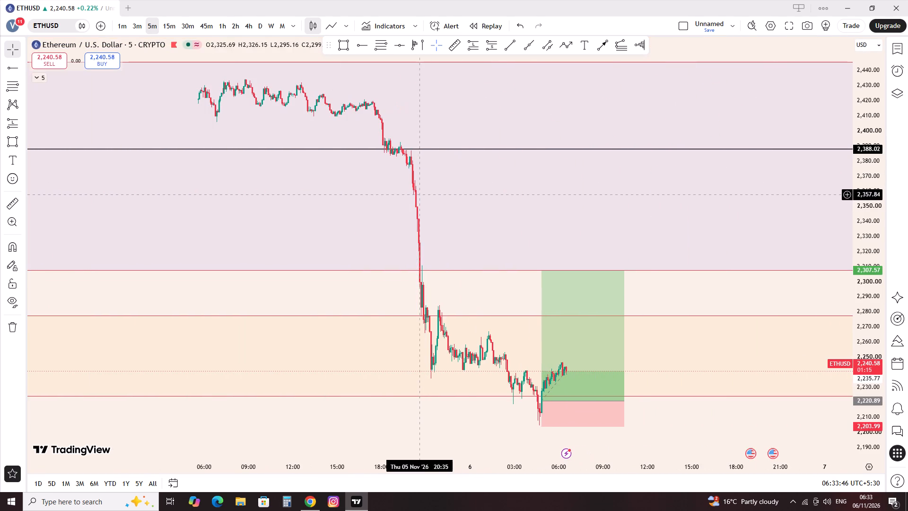
scroll(417, 193, up, 1)
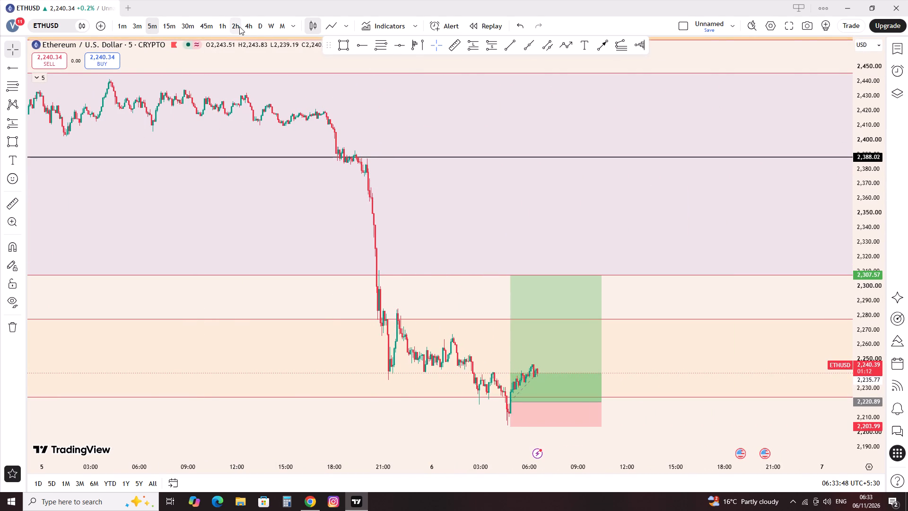
click(244, 26)
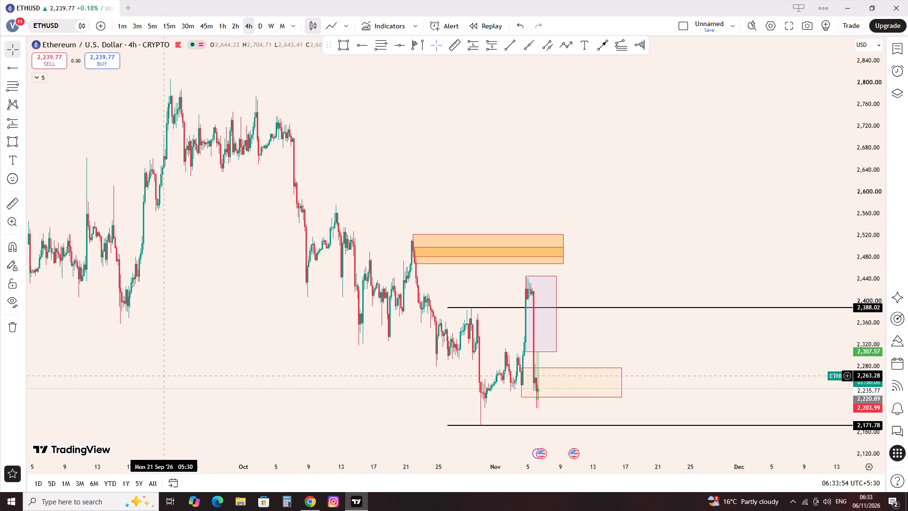
scroll(252, 370, up, 5)
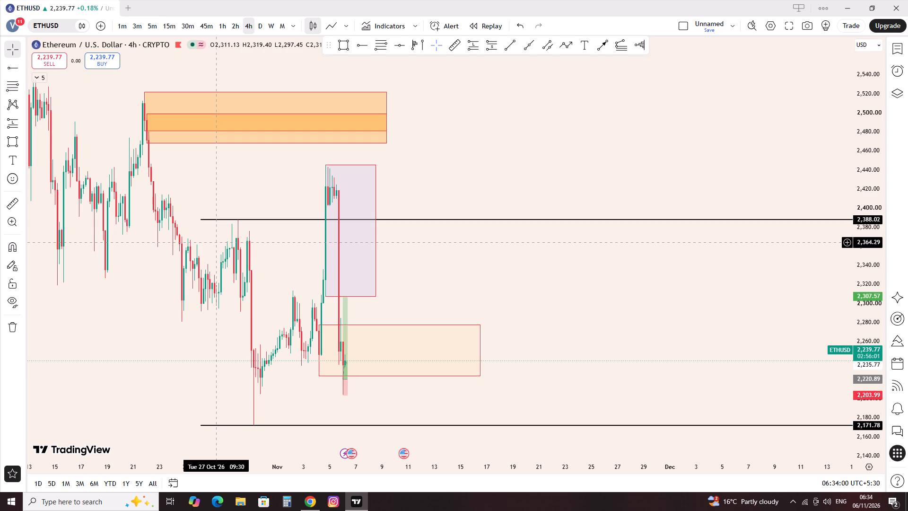
drag(306, 243, 552, 304)
scroll(557, 295, up, 8)
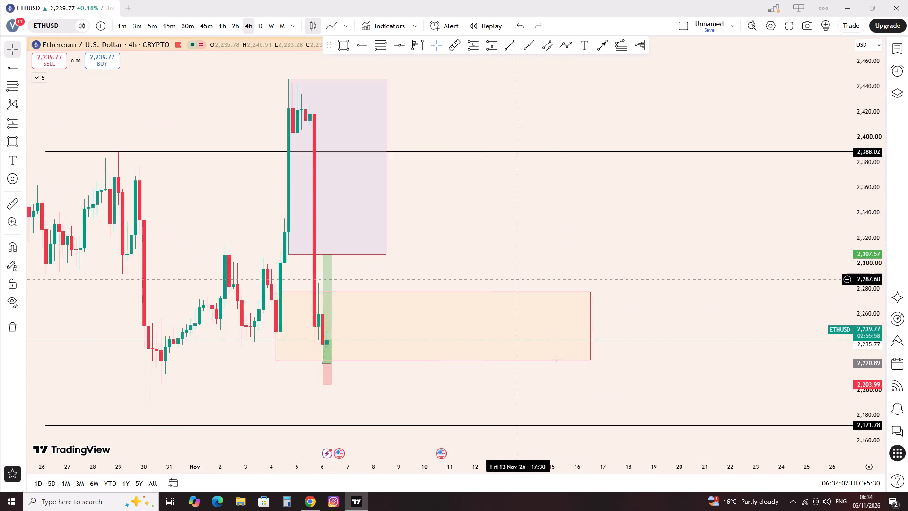
scroll(508, 278, up, 4)
drag(316, 263, 715, 359)
scroll(615, 312, up, 5)
drag(482, 282, 739, 359)
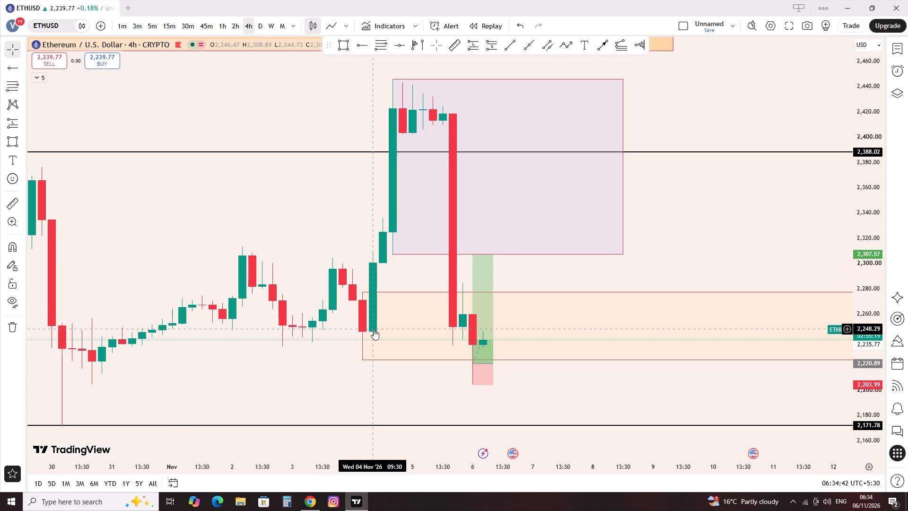
Dismiss the CoinDCX advertisement and the offer to upgrade to an ad-free plan.
click(244, 420)
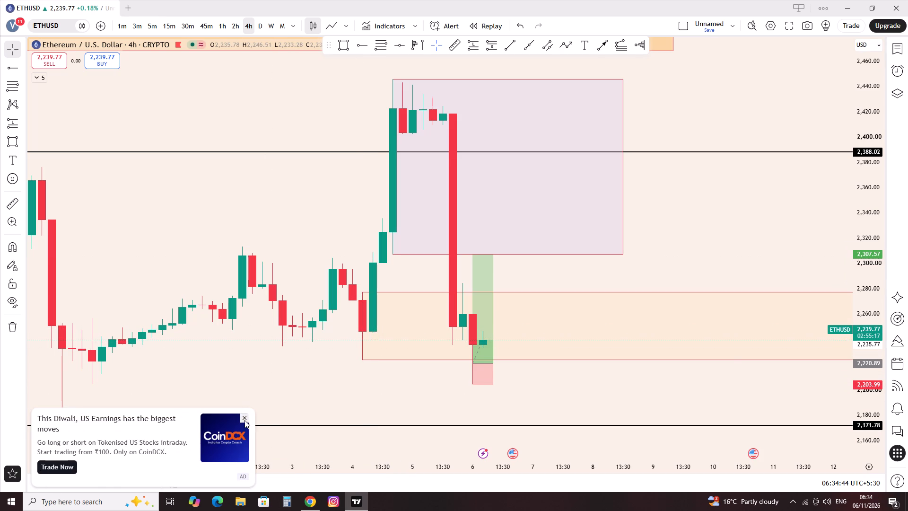
scroll(246, 423, down, 14)
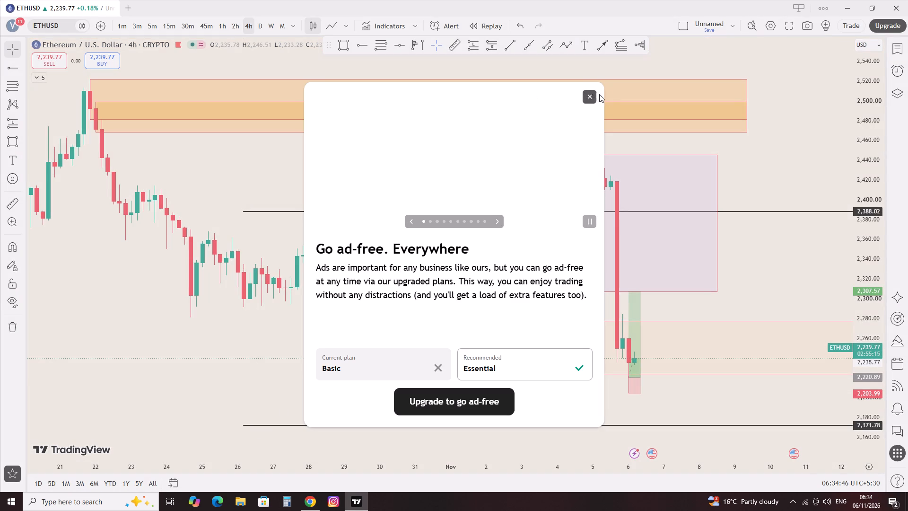
click(595, 96)
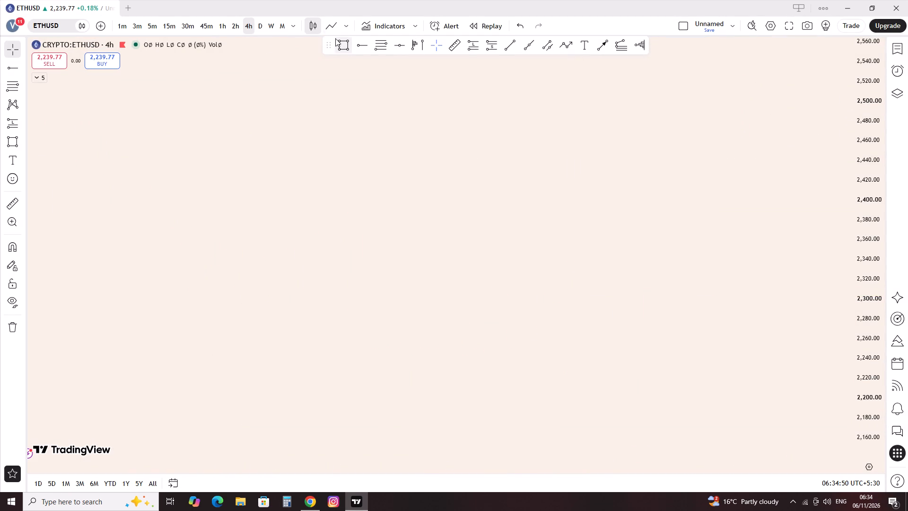
Draw a rectangle zone on the 4h chart between about 2,480 and 2,432, from 22 October 05:30 to about 8 November 17:30.
click(342, 53)
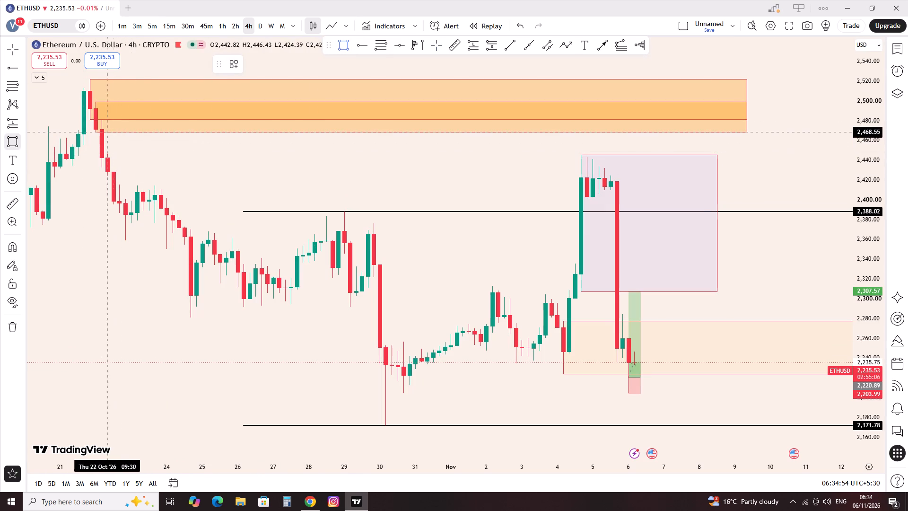
ctrl+click(101, 168)
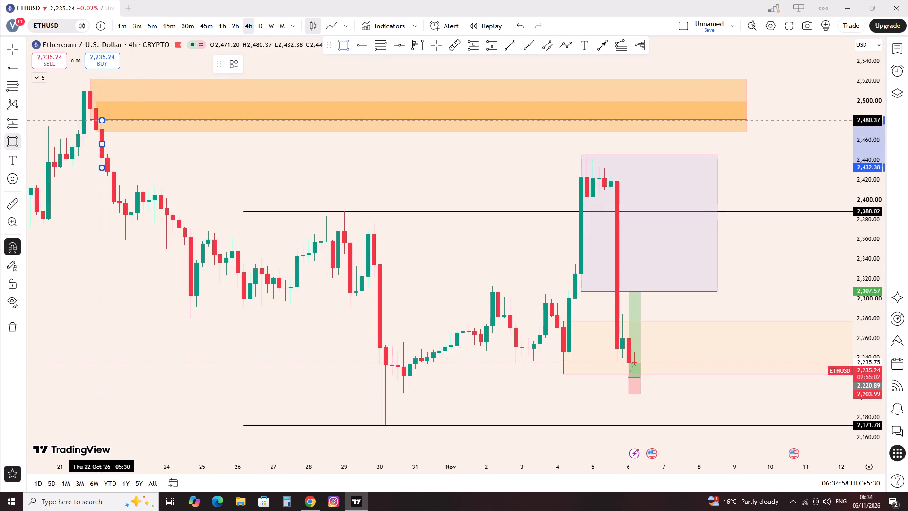
ctrl+click(101, 119)
drag(100, 144, 354, 179)
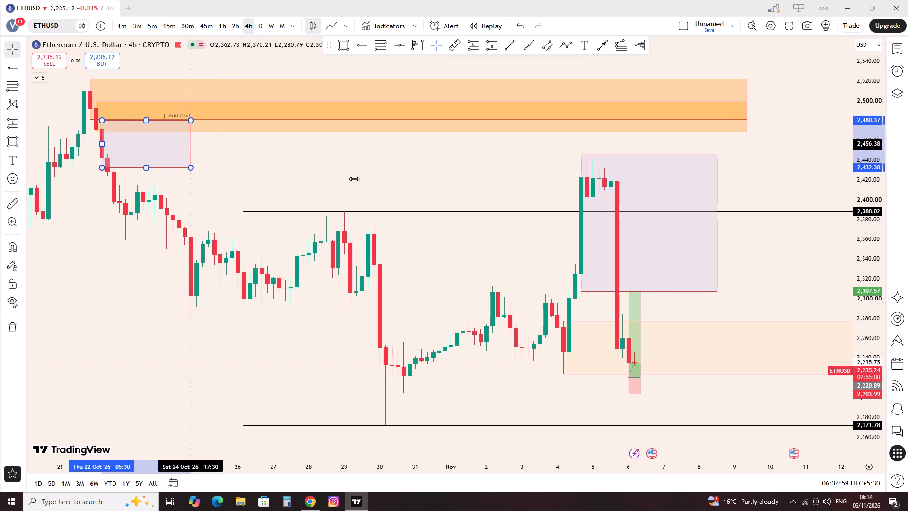
drag(354, 179, 723, 192)
click(763, 183)
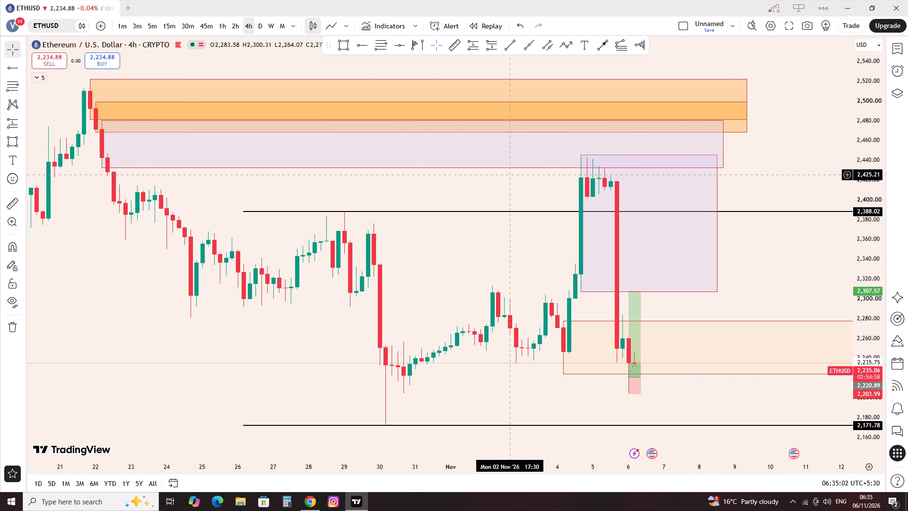
Change the fill of the new 2,432–2,480 zone to light pink.
click(502, 170)
click(497, 166)
click(497, 168)
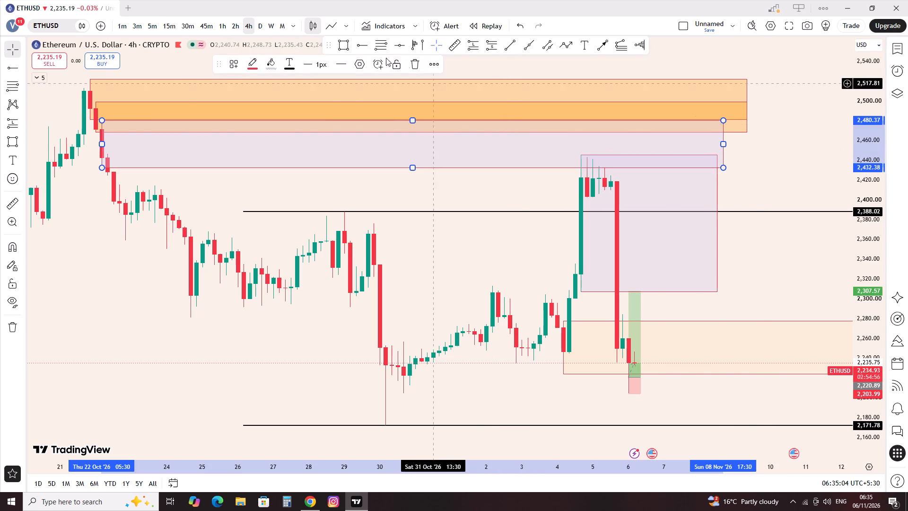
click(274, 60)
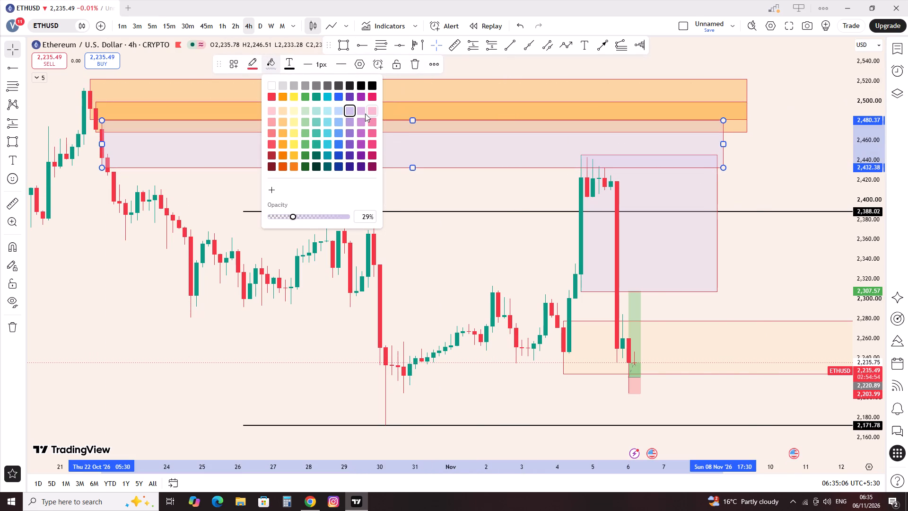
click(372, 109)
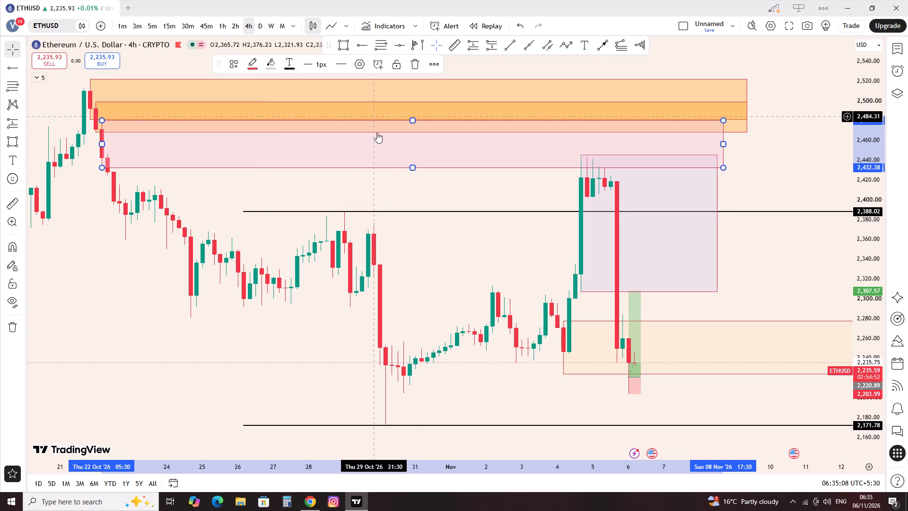
click(395, 192)
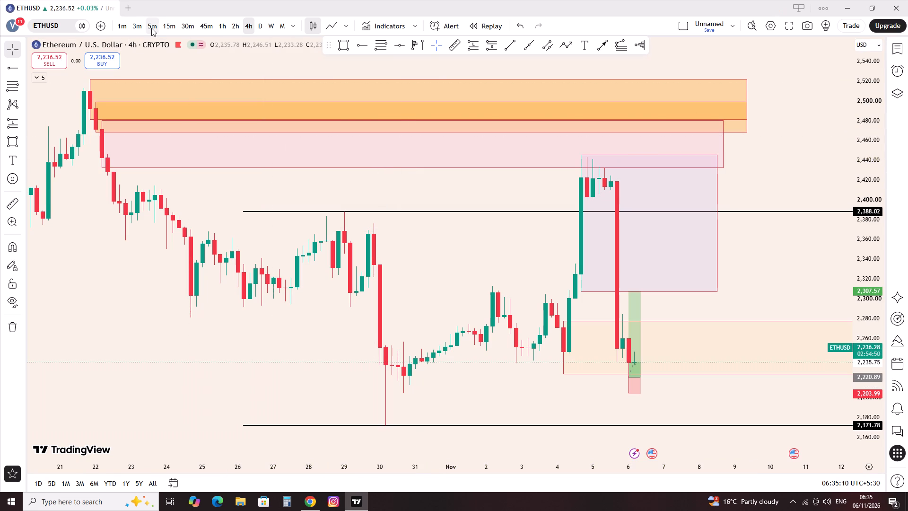
Examine the 5m price action from 3 to 6 November around the pink, purple and orange zones.
click(151, 28)
scroll(225, 204, down, 1)
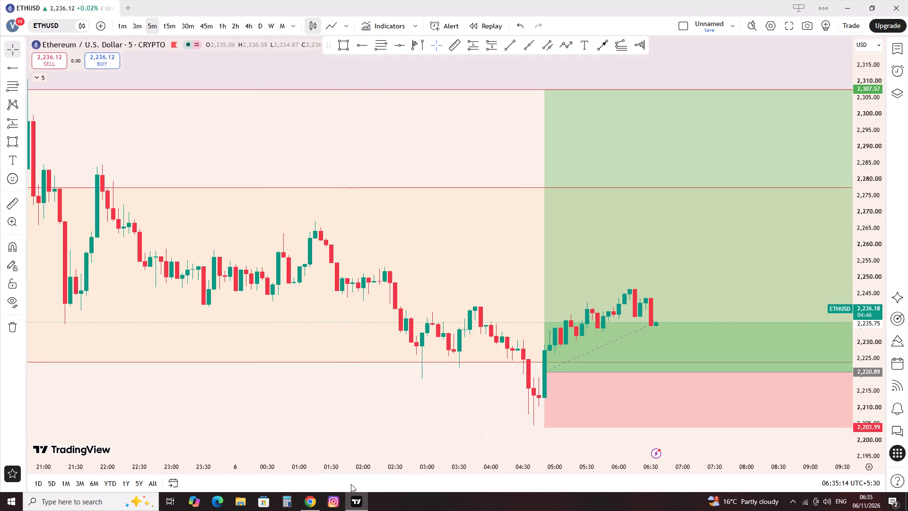
scroll(356, 305, down, 9)
scroll(306, 284, down, 4)
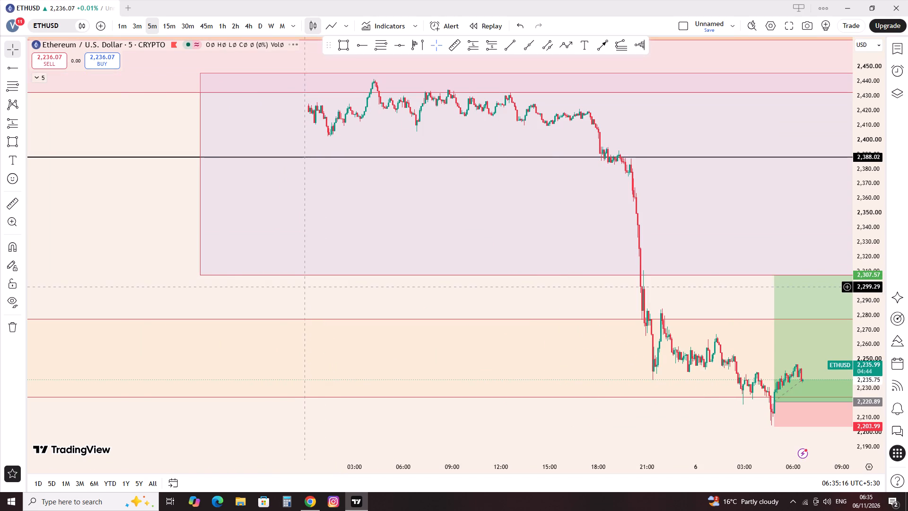
drag(126, 242, 387, 291)
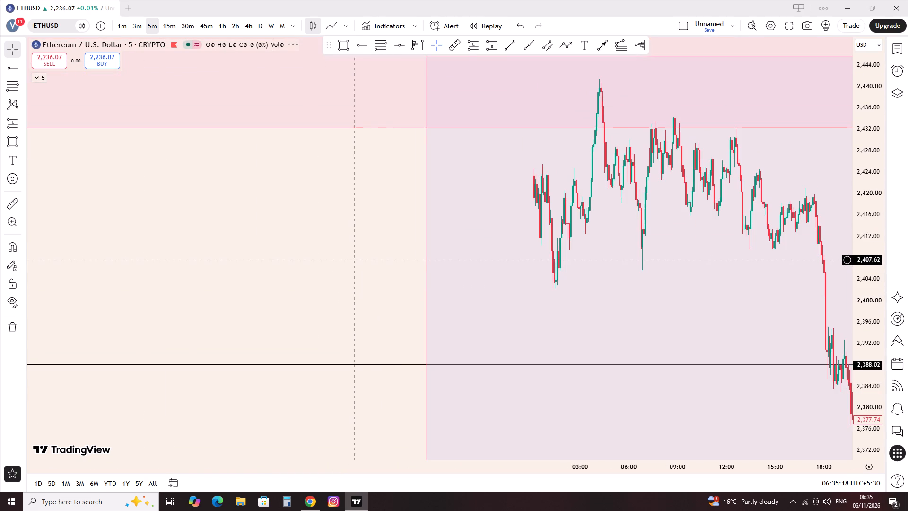
scroll(352, 258, down, 3)
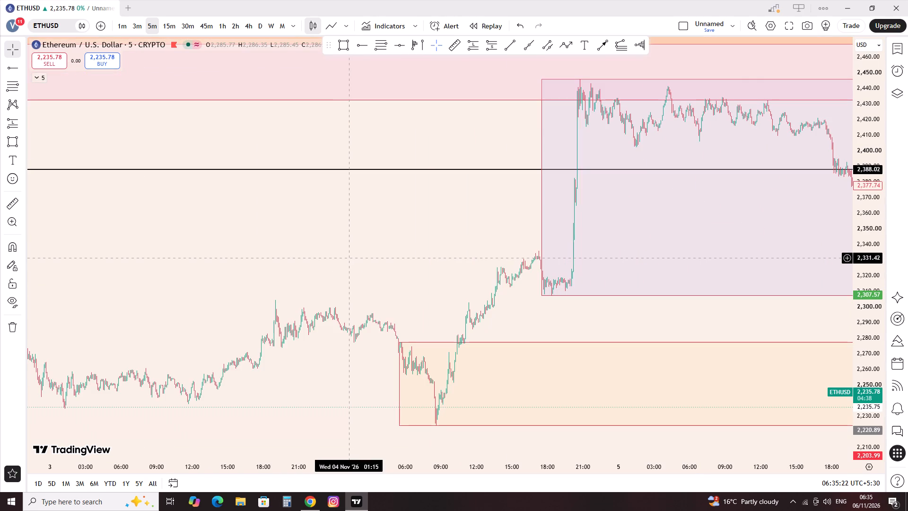
scroll(354, 244, up, 10)
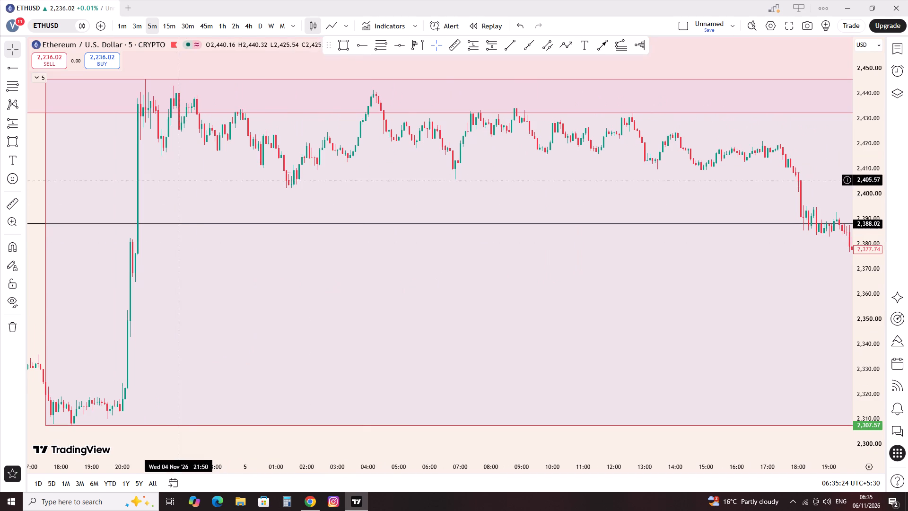
scroll(122, 277, down, 4)
drag(303, 255, 169, 213)
On the 1m chart, place a short position with its entry at about 2,431 at roughly 20:56 on 4 November.
click(118, 20)
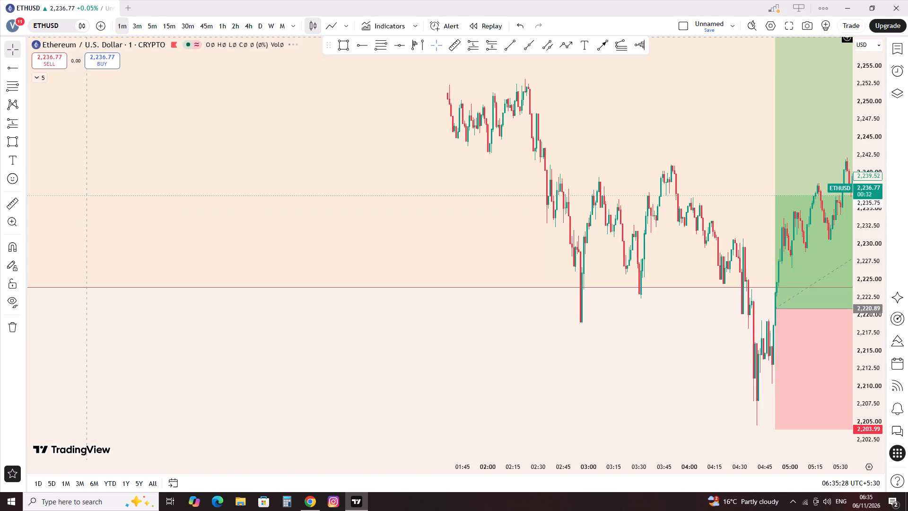
scroll(175, 150, down, 5)
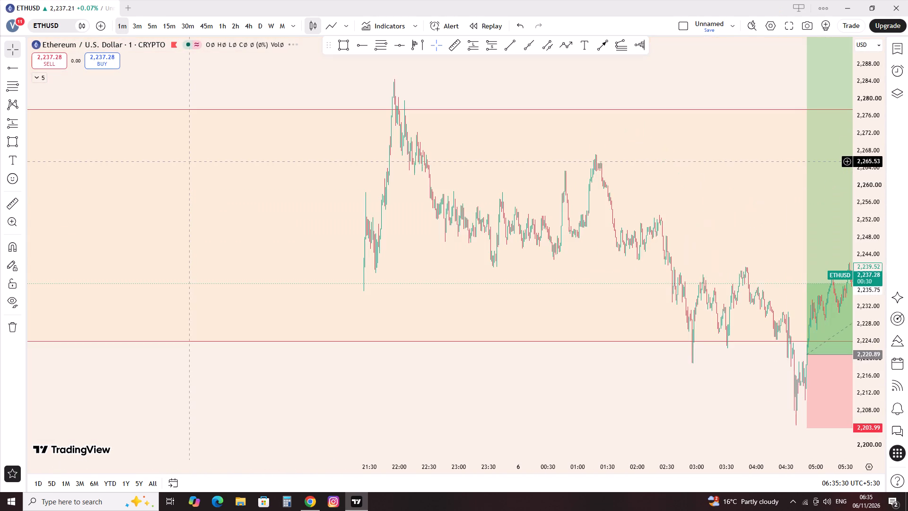
scroll(189, 161, down, 12)
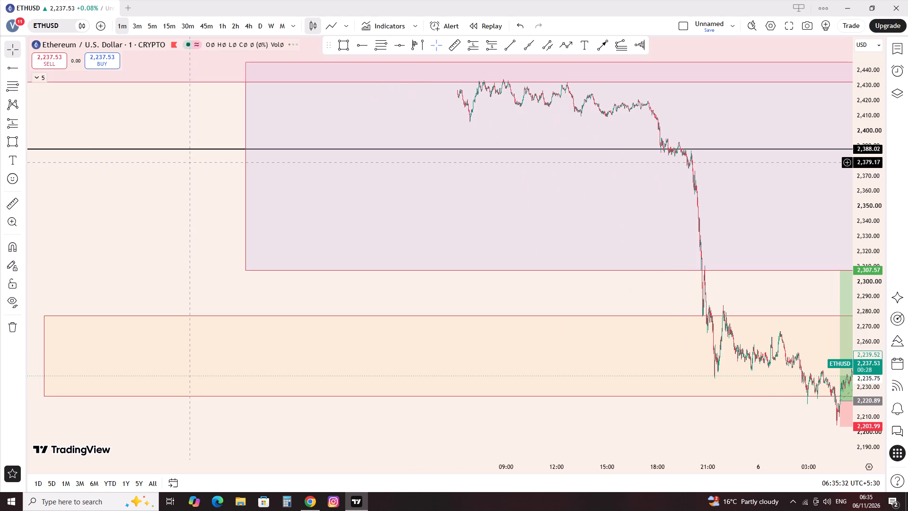
drag(177, 154, 210, 161)
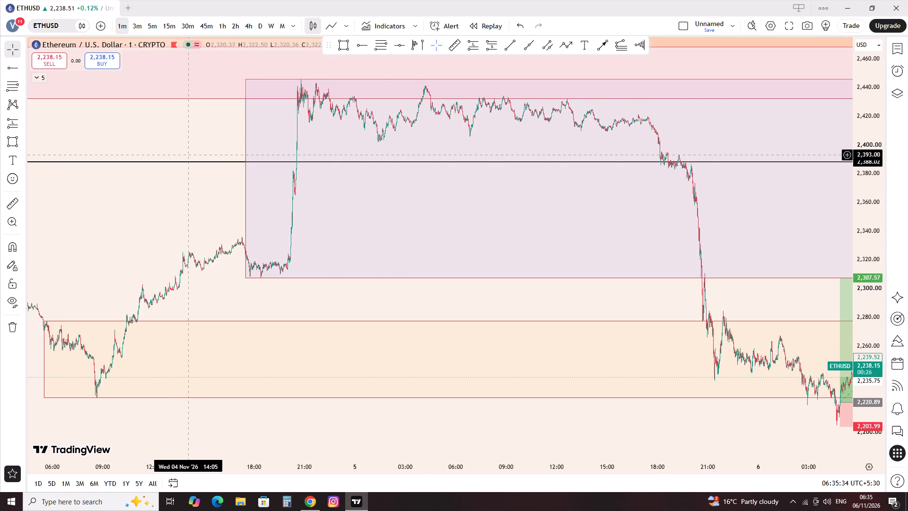
drag(210, 161, 423, 208)
scroll(423, 208, up, 10)
drag(80, 197, 401, 190)
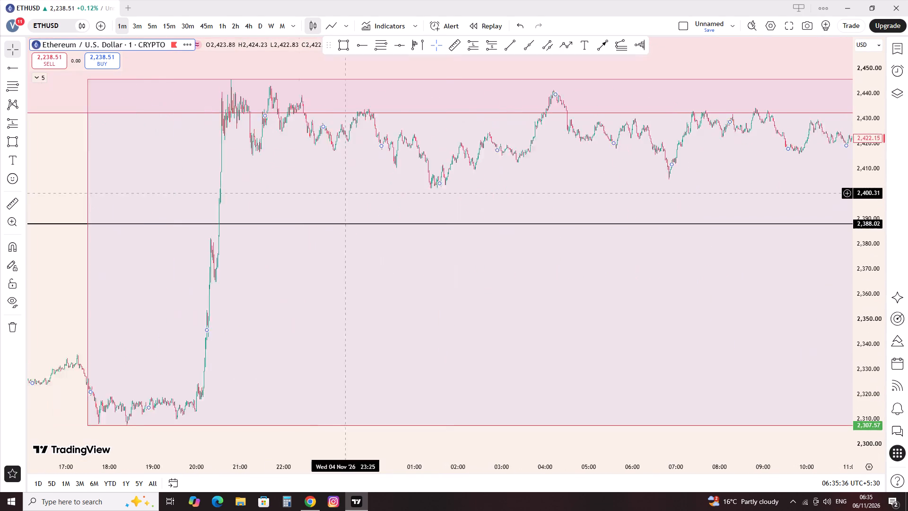
drag(401, 190, 548, 192)
scroll(540, 190, up, 9)
drag(31, 212, 639, 256)
scroll(623, 248, up, 7)
drag(195, 165, 514, 233)
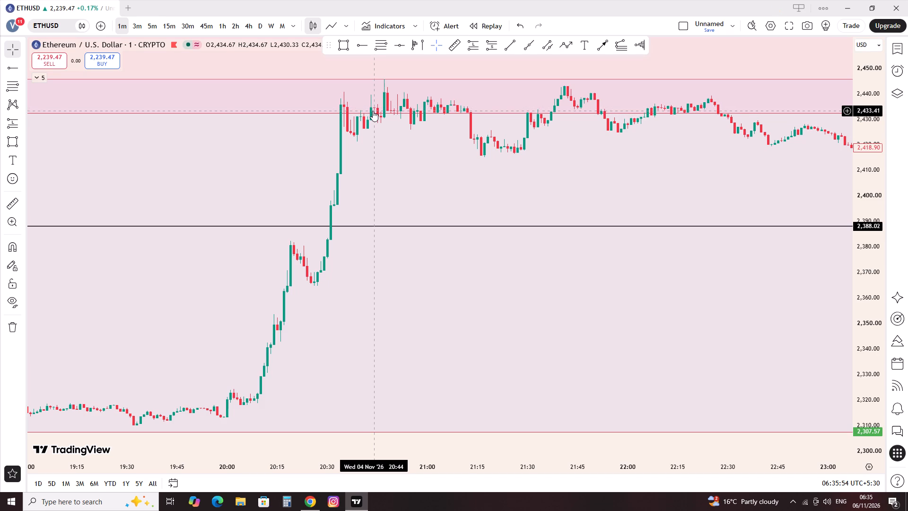
click(487, 50)
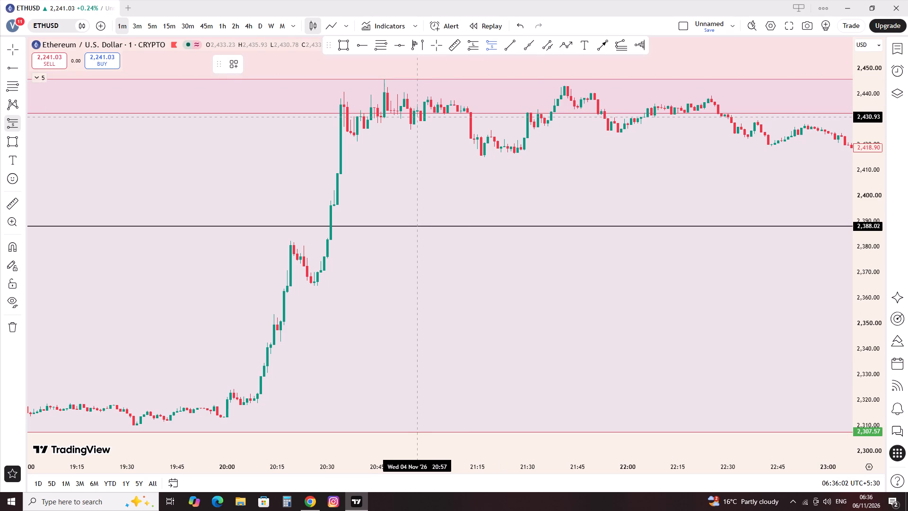
click(414, 117)
Lower the short position's stop to about 2,448, just above the purple zone's upper edge.
scroll(417, 124, down, 10)
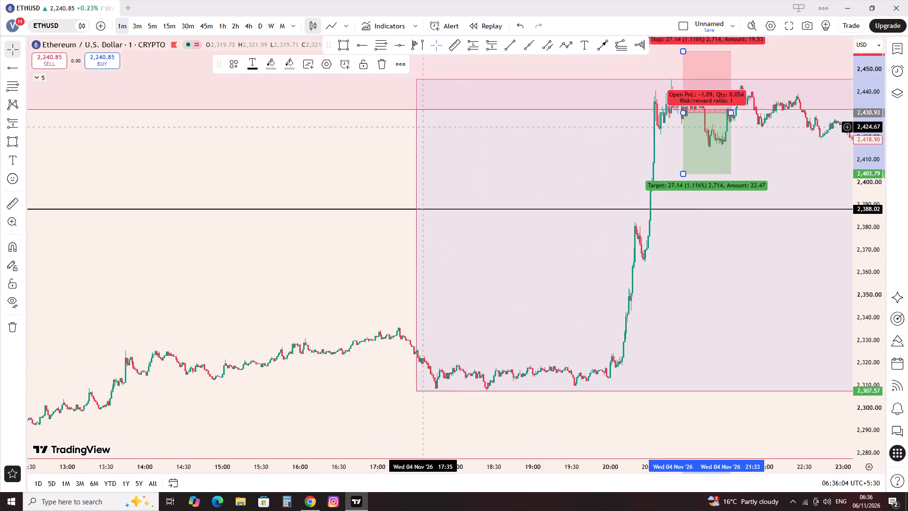
drag(698, 55, 706, 78)
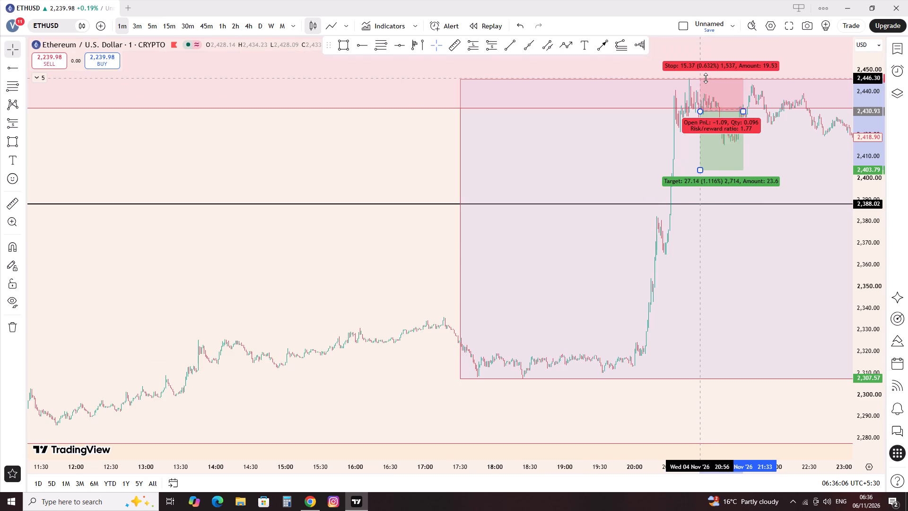
drag(706, 78, 701, 75)
click(406, 162)
Widen the short position so its right edge ends at about 01:23 on 5 November.
scroll(425, 162, down, 5)
drag(565, 139, 545, 135)
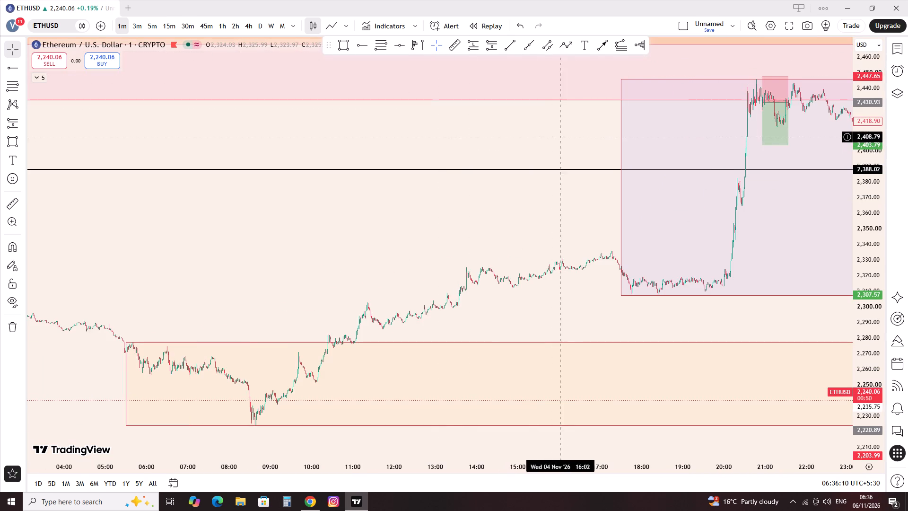
drag(545, 135, 143, 124)
scroll(259, 155, down, 3)
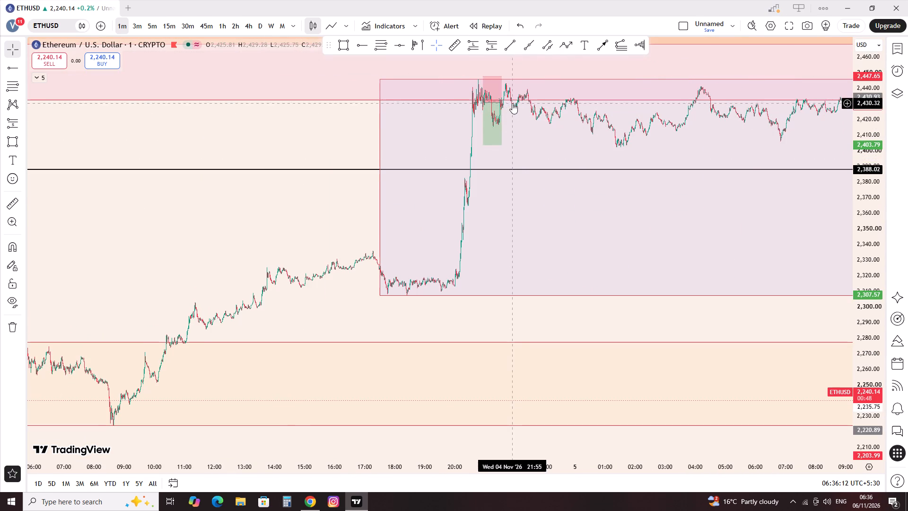
drag(504, 101, 616, 114)
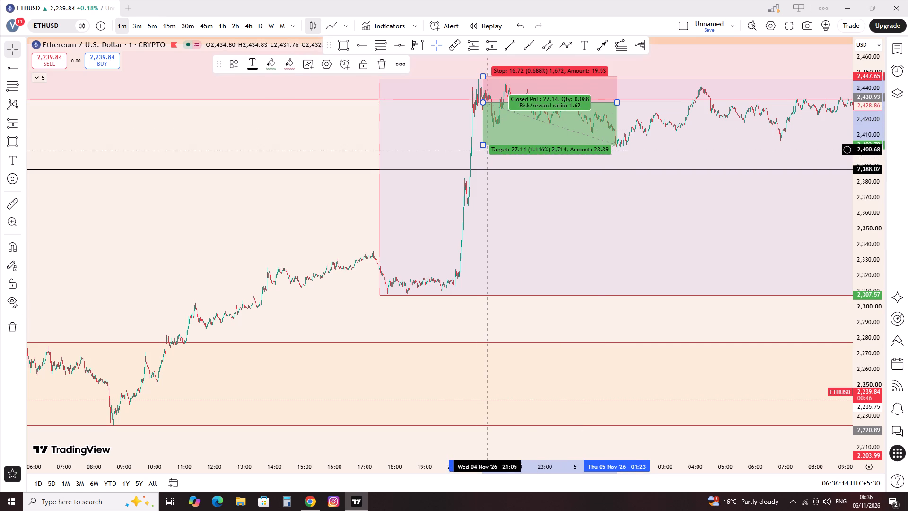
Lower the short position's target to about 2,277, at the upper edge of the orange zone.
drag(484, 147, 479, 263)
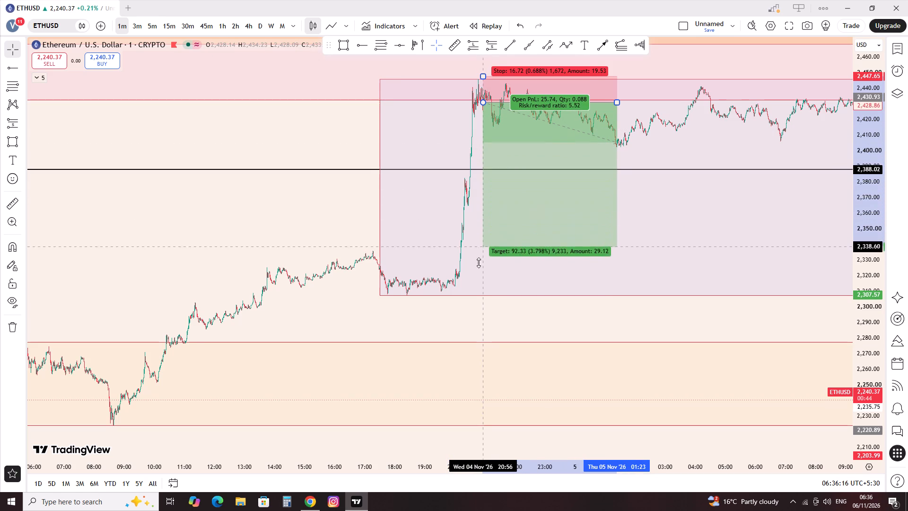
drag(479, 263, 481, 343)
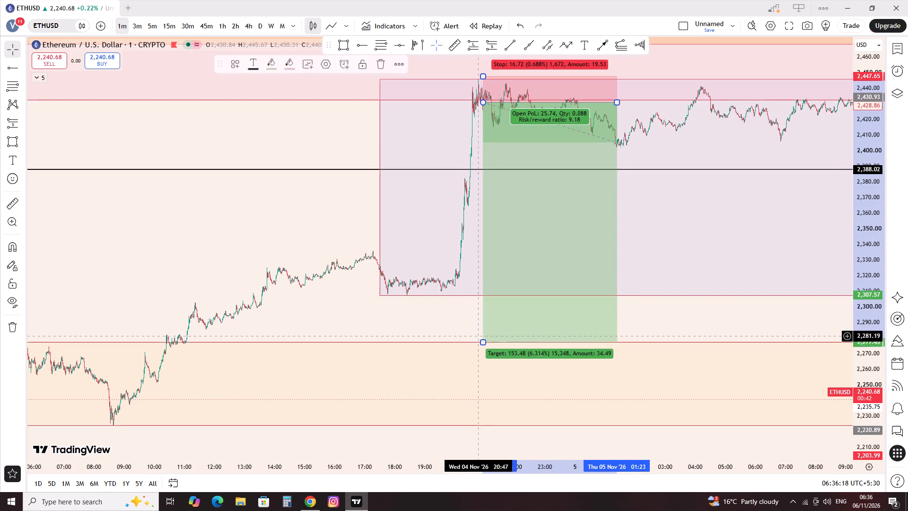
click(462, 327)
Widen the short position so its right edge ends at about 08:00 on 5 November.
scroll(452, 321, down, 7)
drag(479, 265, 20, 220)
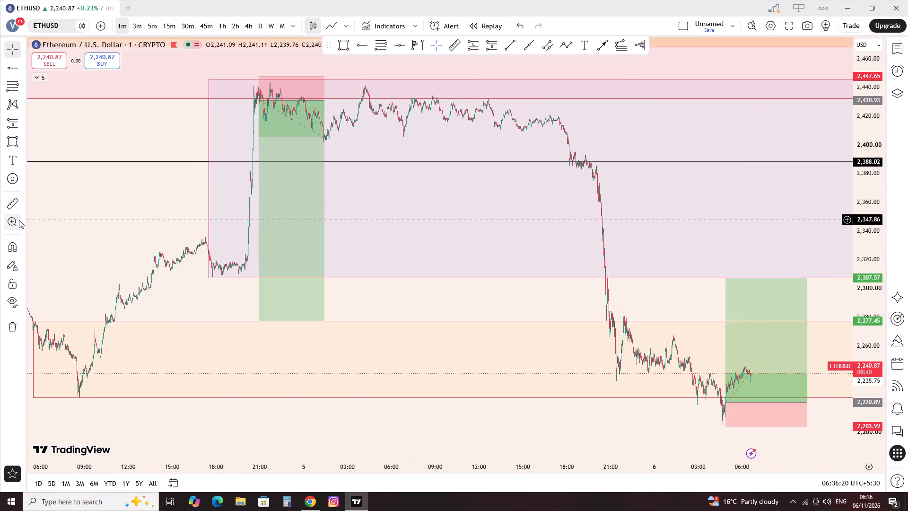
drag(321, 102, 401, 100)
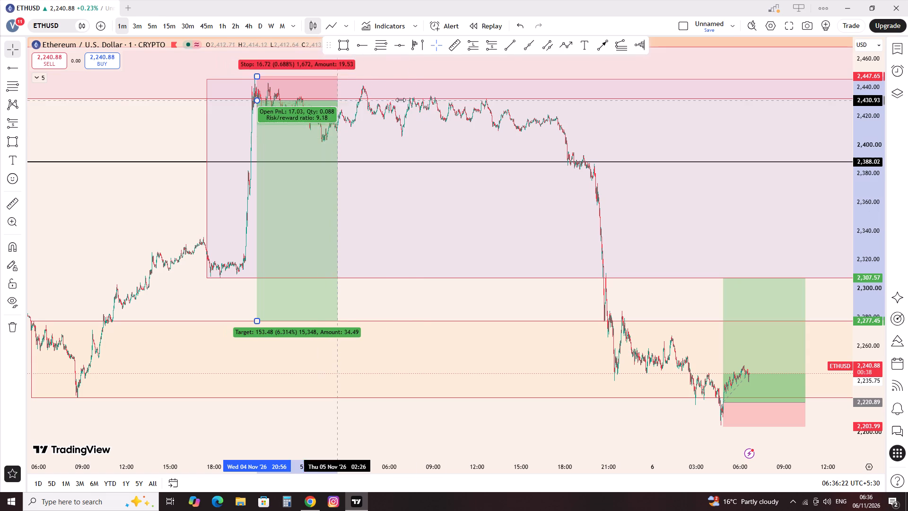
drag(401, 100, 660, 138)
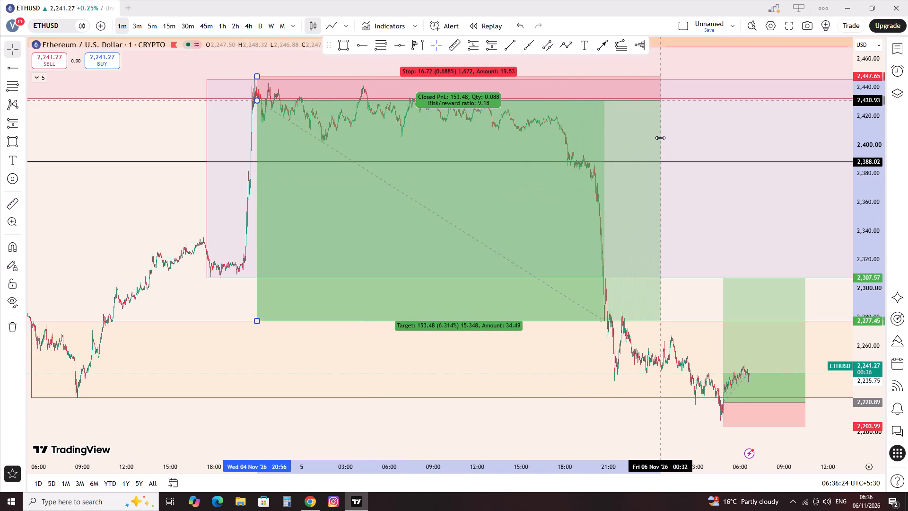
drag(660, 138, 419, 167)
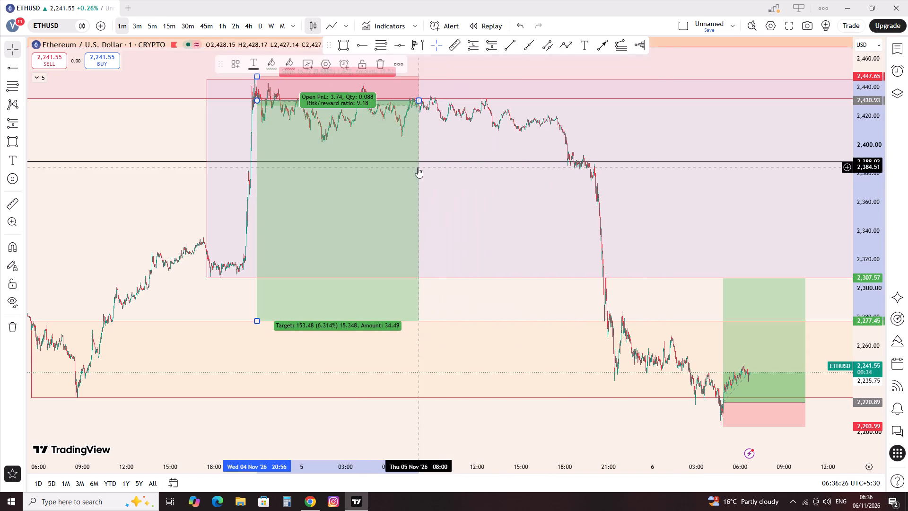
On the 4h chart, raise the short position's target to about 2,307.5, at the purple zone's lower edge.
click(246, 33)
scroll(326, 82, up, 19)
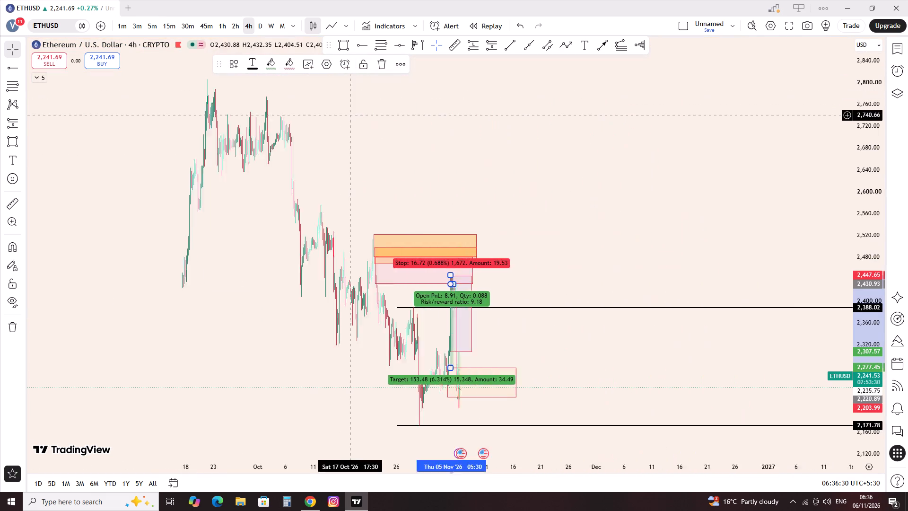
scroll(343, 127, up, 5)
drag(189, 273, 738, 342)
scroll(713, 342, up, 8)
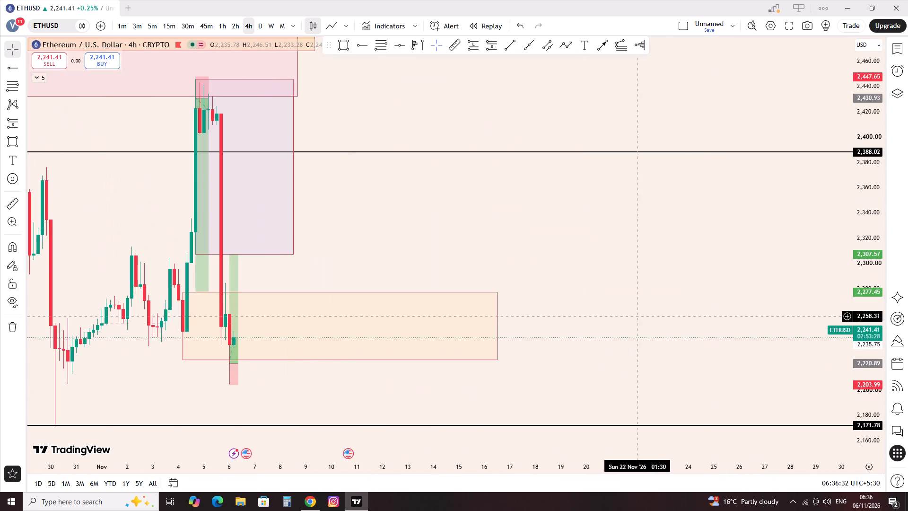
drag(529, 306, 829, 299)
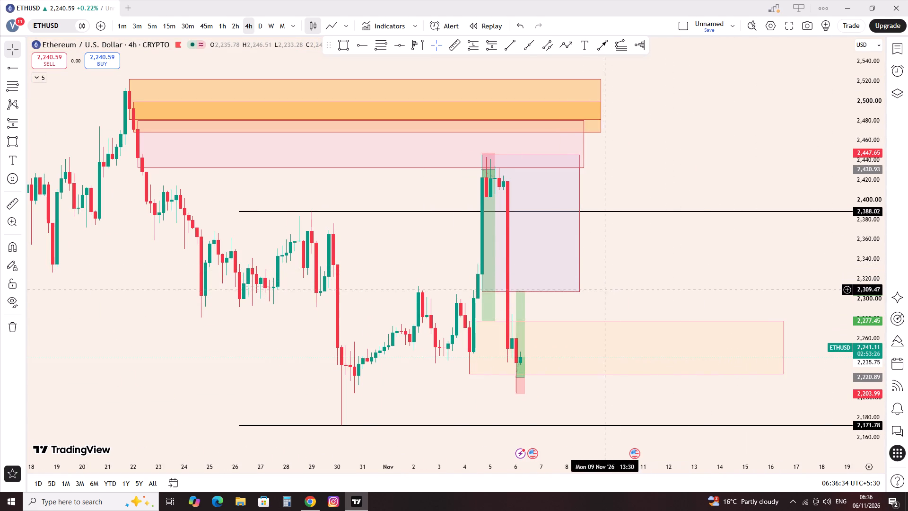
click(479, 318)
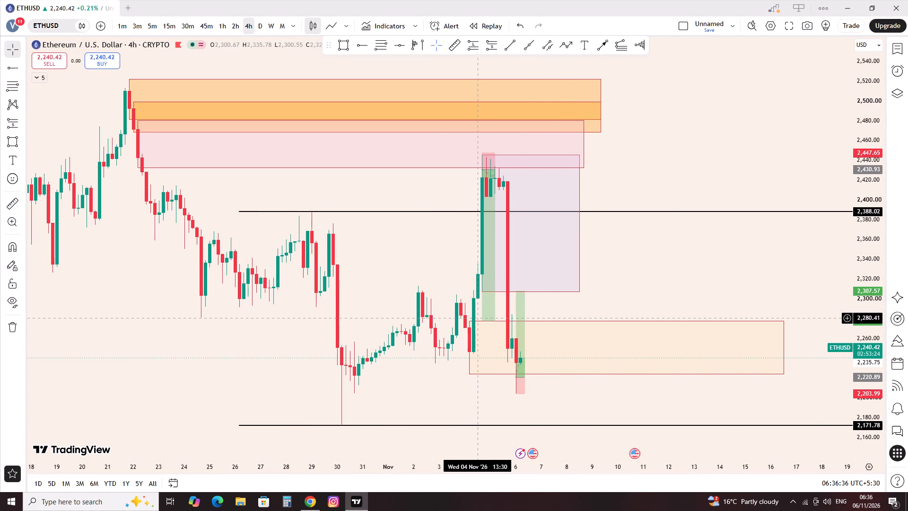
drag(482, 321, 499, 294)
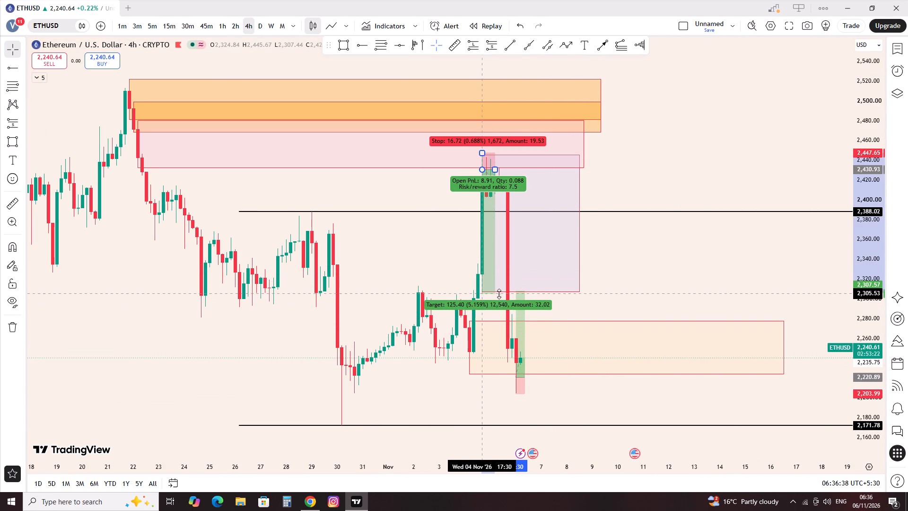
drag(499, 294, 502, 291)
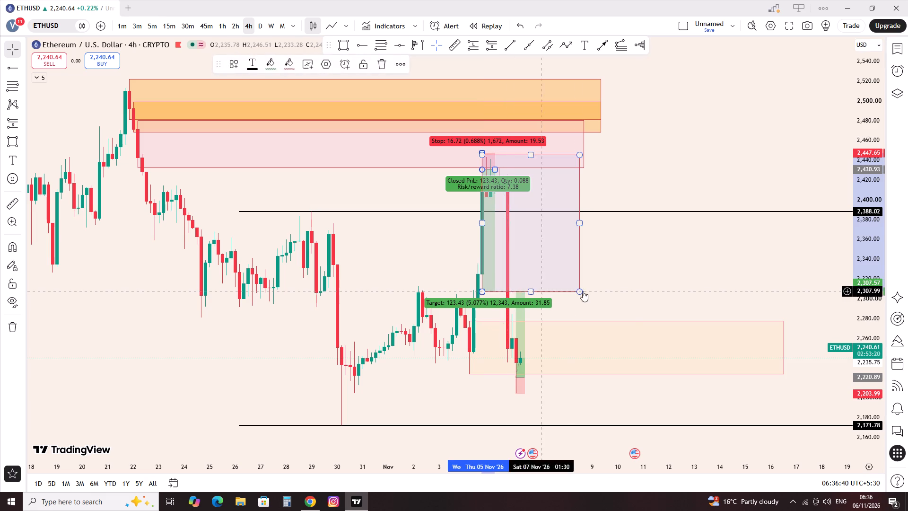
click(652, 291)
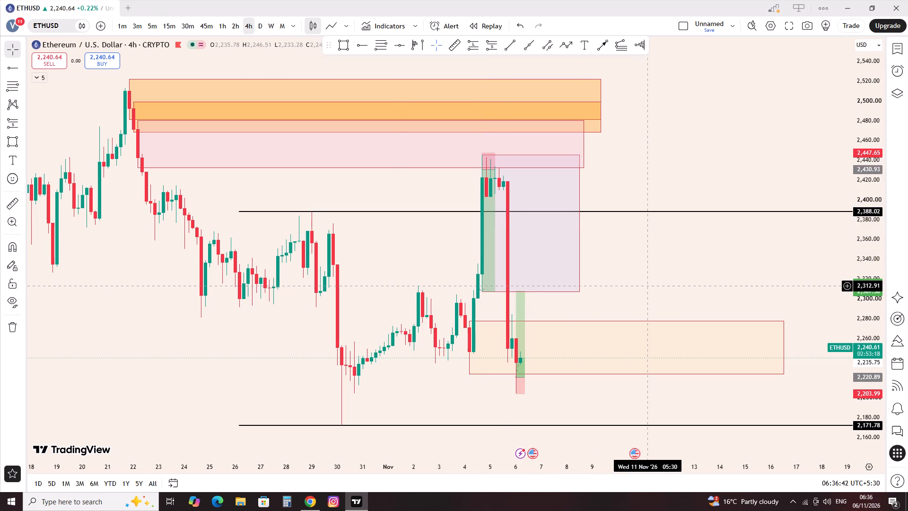
Delete the short position at the left edge of the purple zone.
click(480, 223)
drag(410, 195, 419, 196)
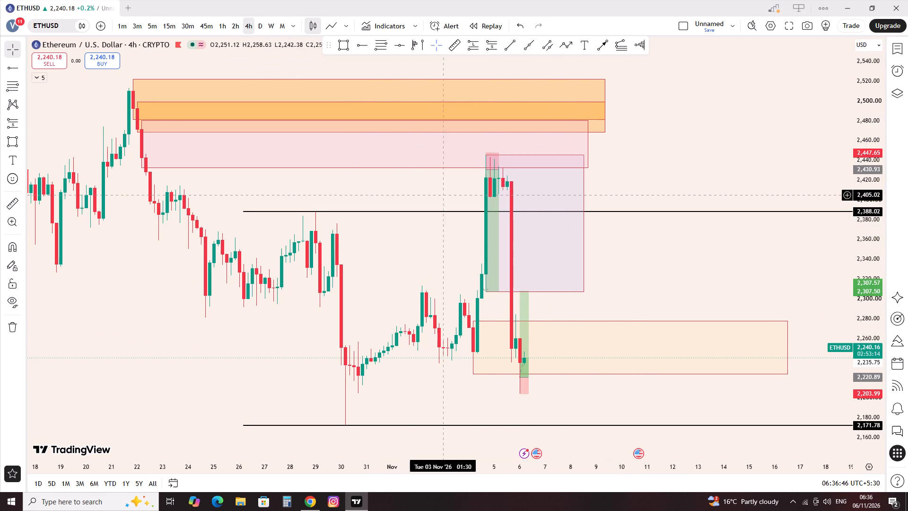
click(493, 193)
click(388, 69)
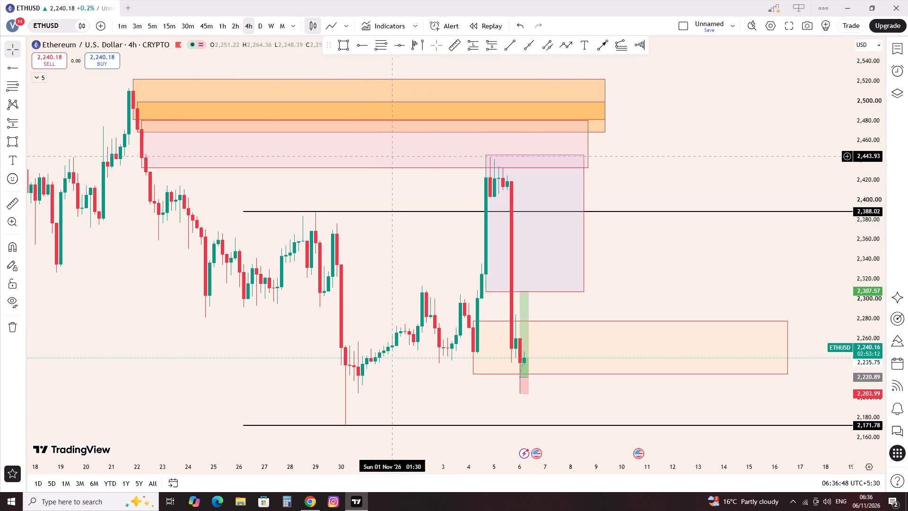
Delete the pink zone between about 2,432 and 2,480, just below the orange zones.
click(401, 167)
click(410, 65)
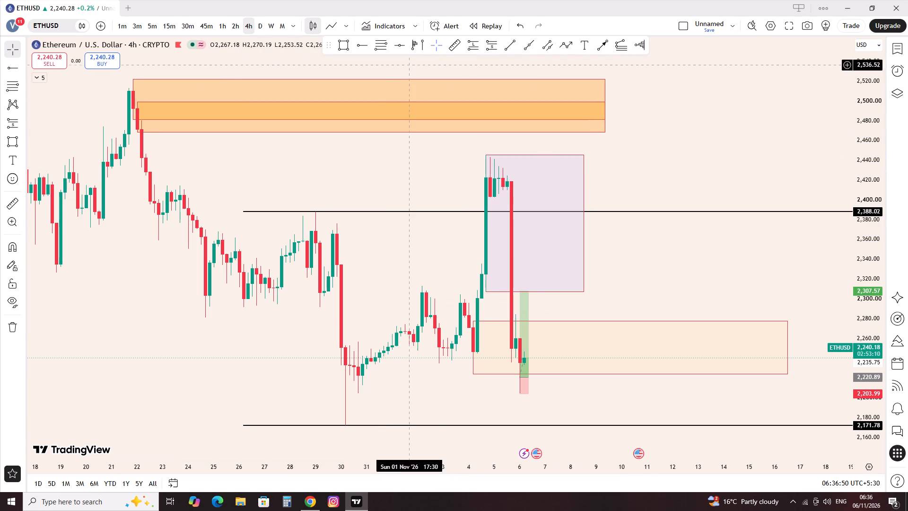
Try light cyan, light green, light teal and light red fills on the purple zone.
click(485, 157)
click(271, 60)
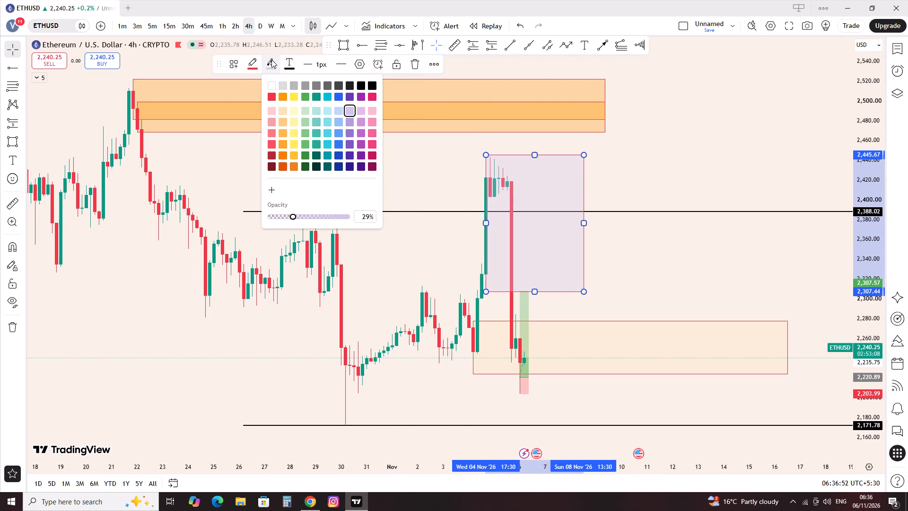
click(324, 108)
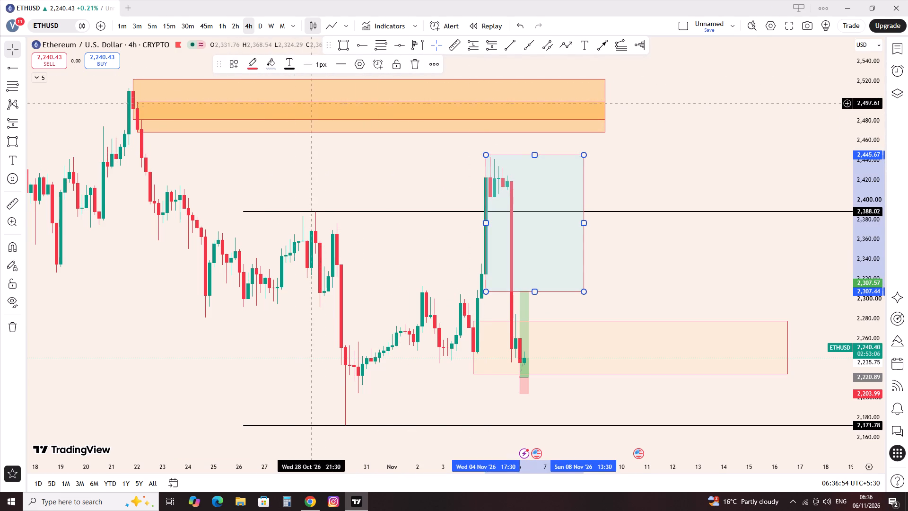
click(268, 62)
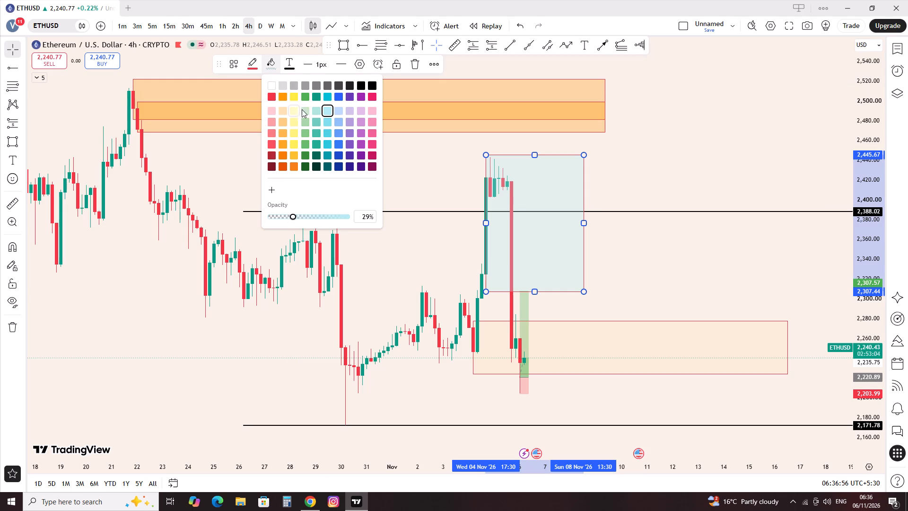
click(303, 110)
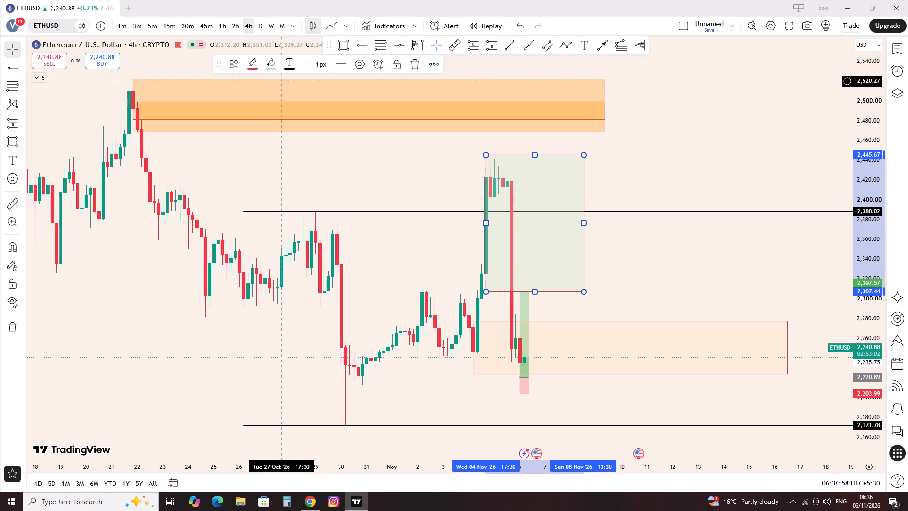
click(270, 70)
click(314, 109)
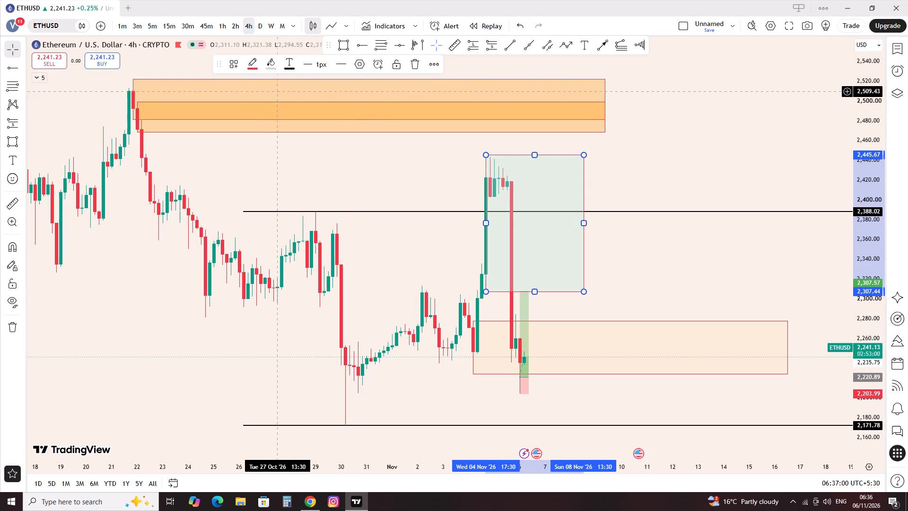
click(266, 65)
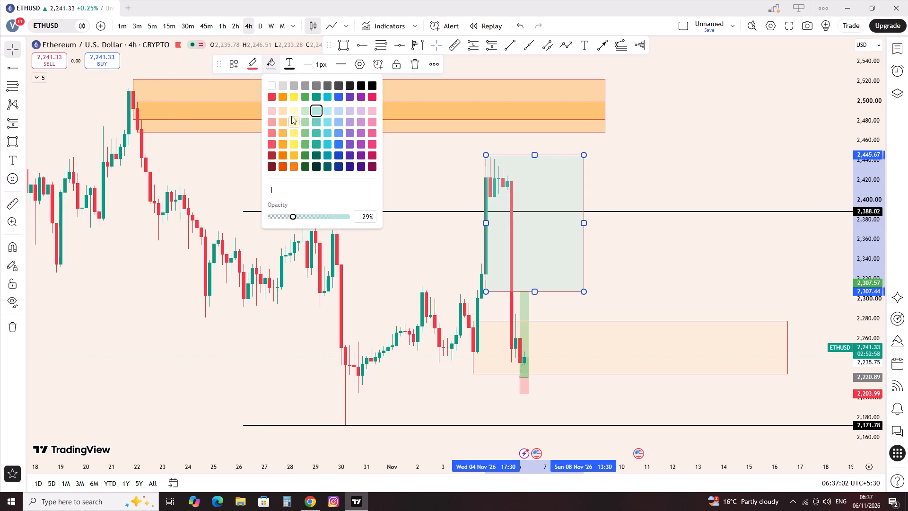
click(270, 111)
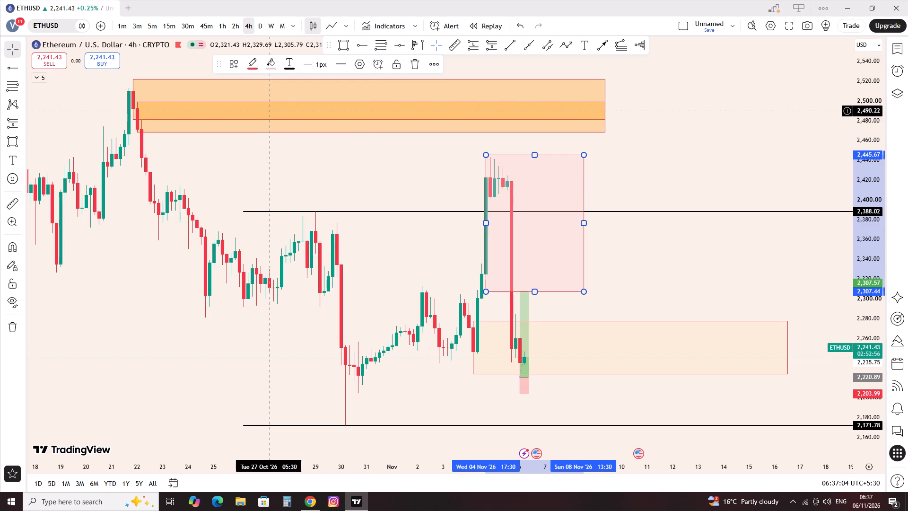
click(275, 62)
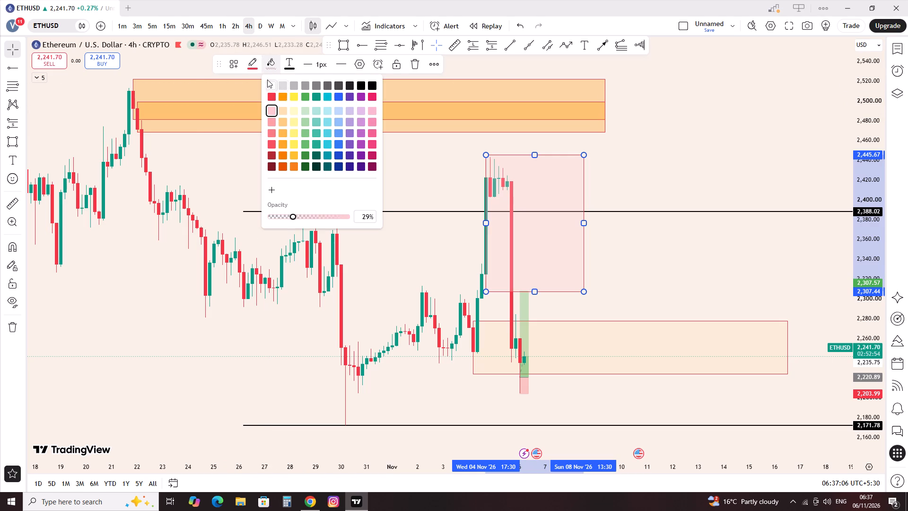
Change the border of the zone between about 2,307 and 2,446 to pink.
click(251, 65)
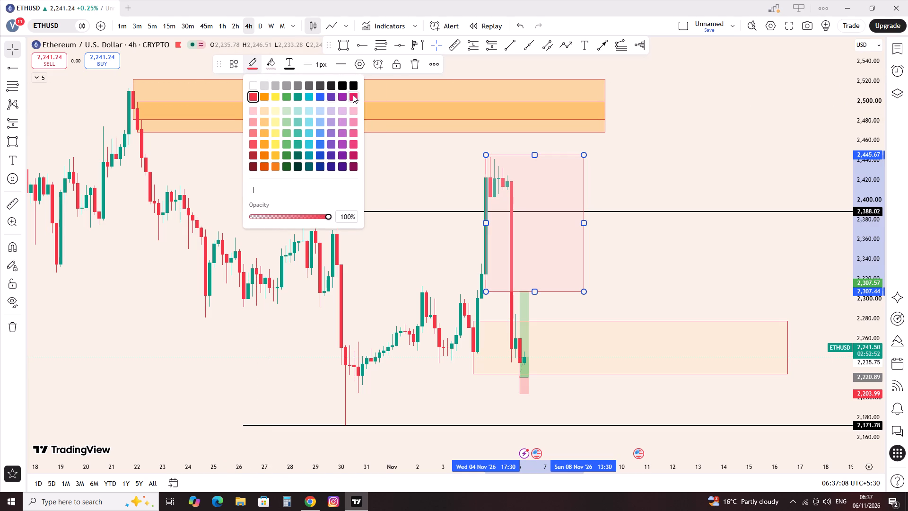
click(353, 95)
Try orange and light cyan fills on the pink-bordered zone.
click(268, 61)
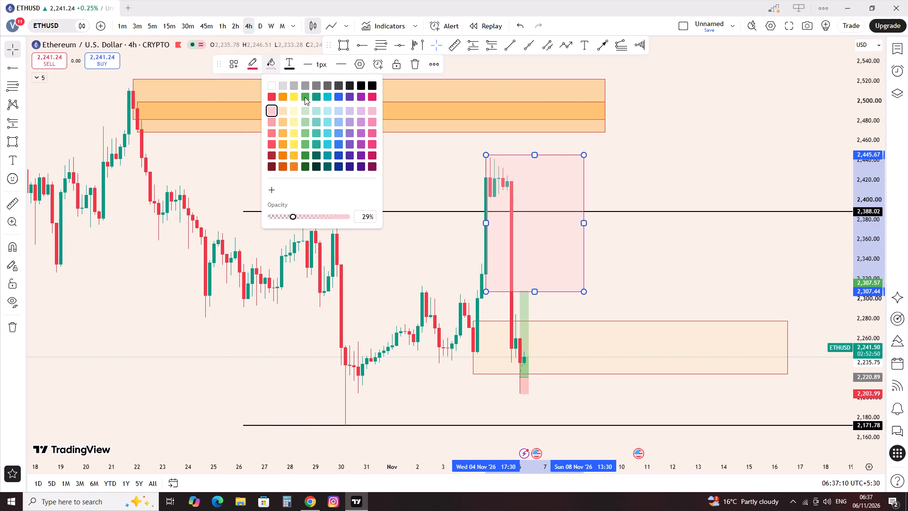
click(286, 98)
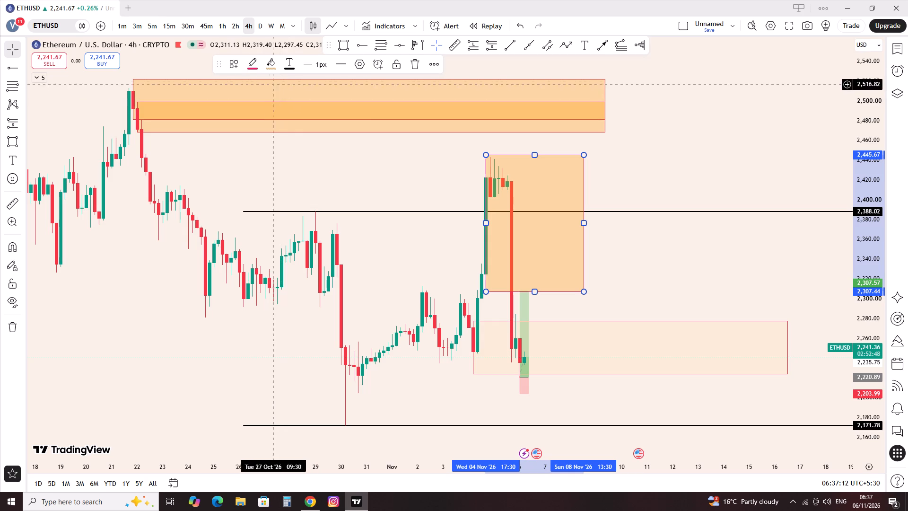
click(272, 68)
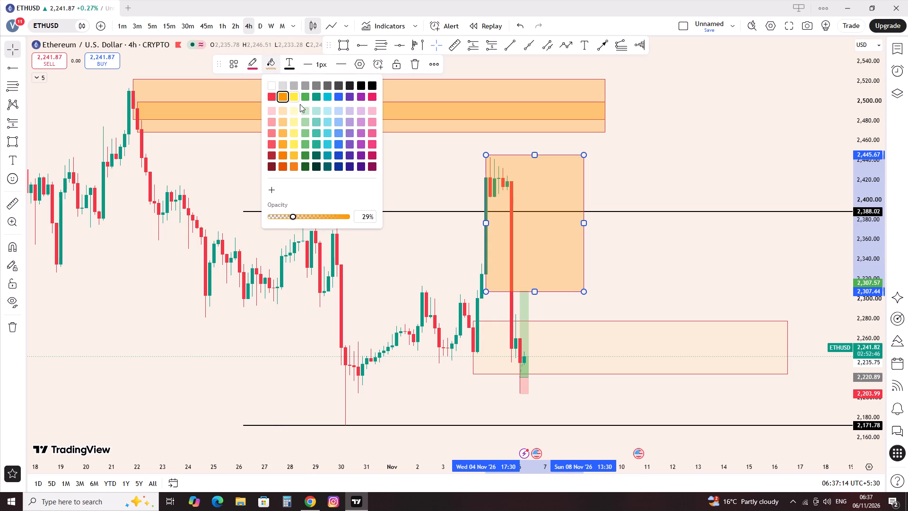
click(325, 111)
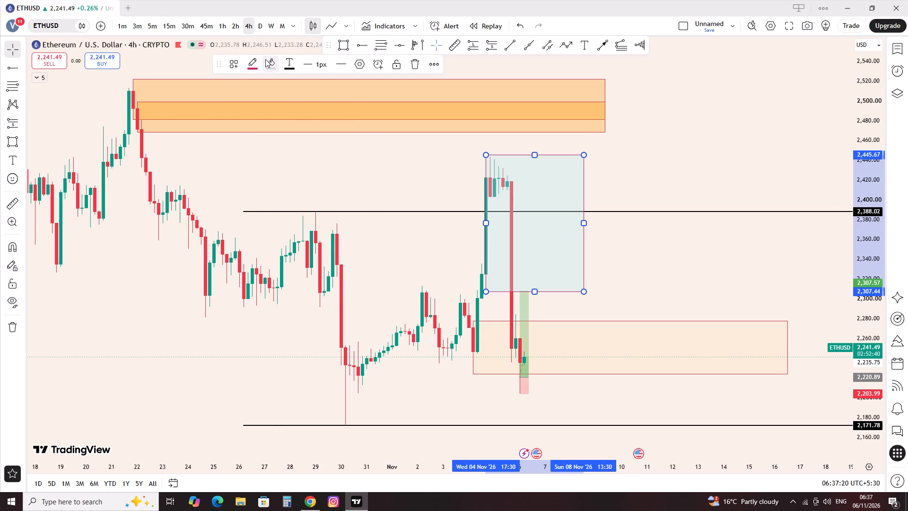
Fill the pink-bordered zone with light green.
click(265, 59)
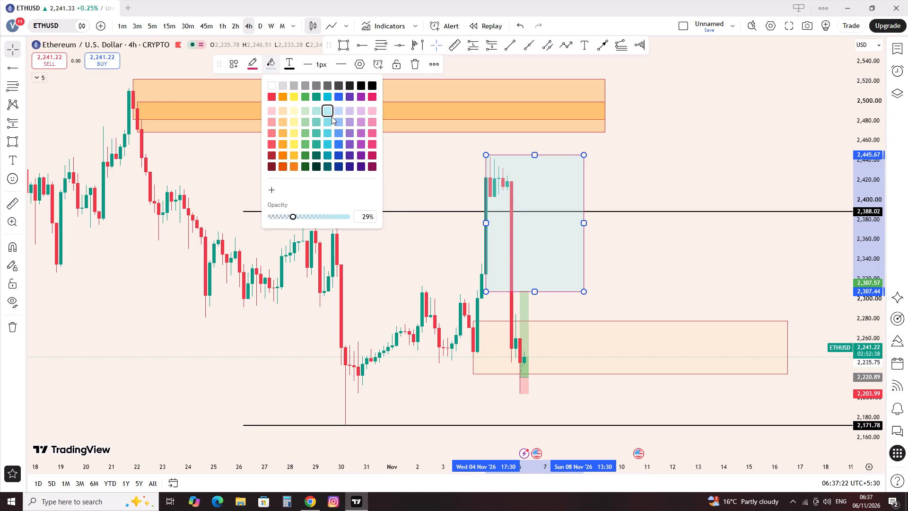
click(303, 111)
click(335, 172)
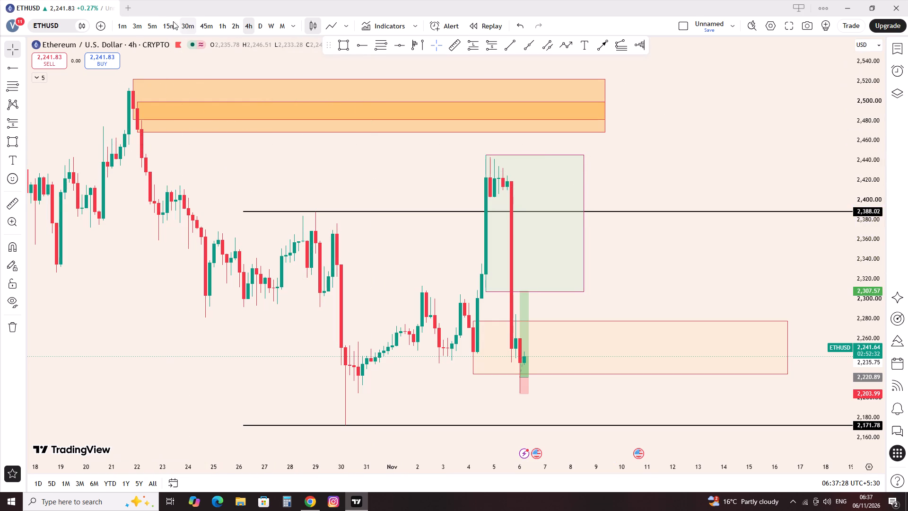
On the 5m chart, move the long position's entry to about 2,228 at 04:55 on 6 November.
click(159, 24)
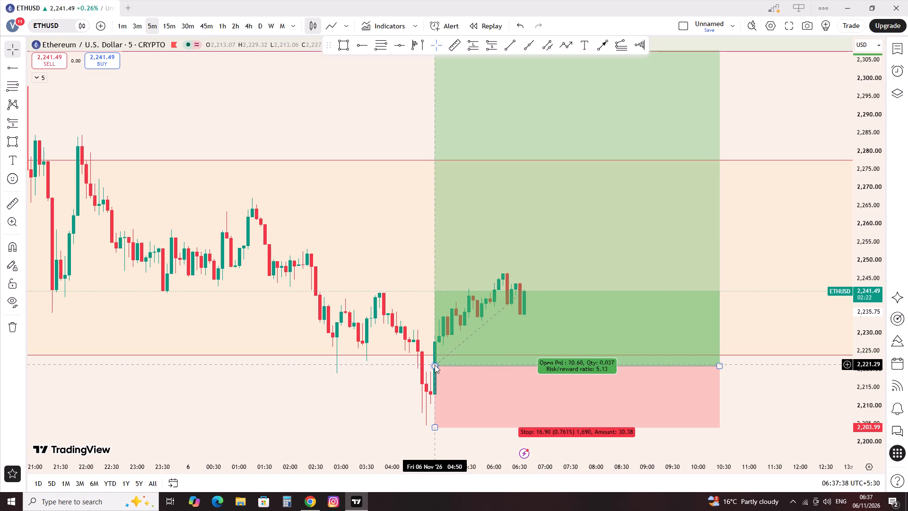
drag(435, 365, 437, 341)
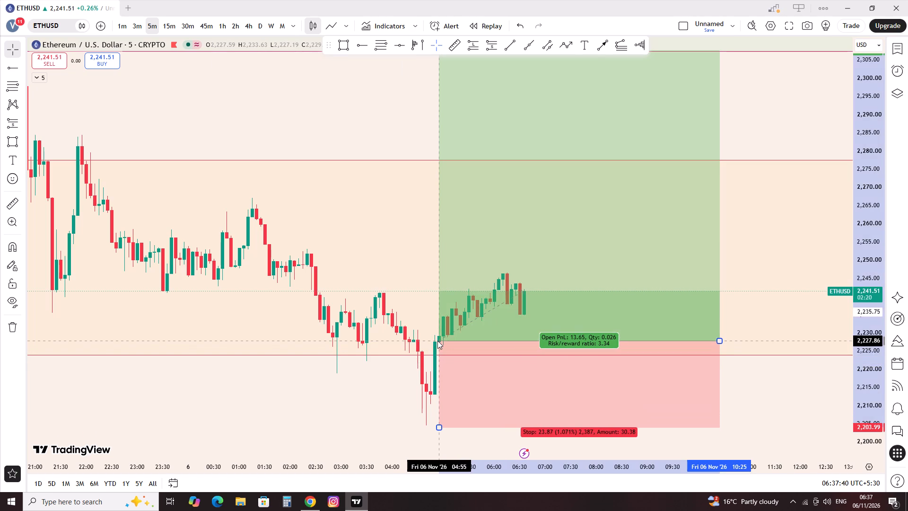
drag(437, 341, 439, 341)
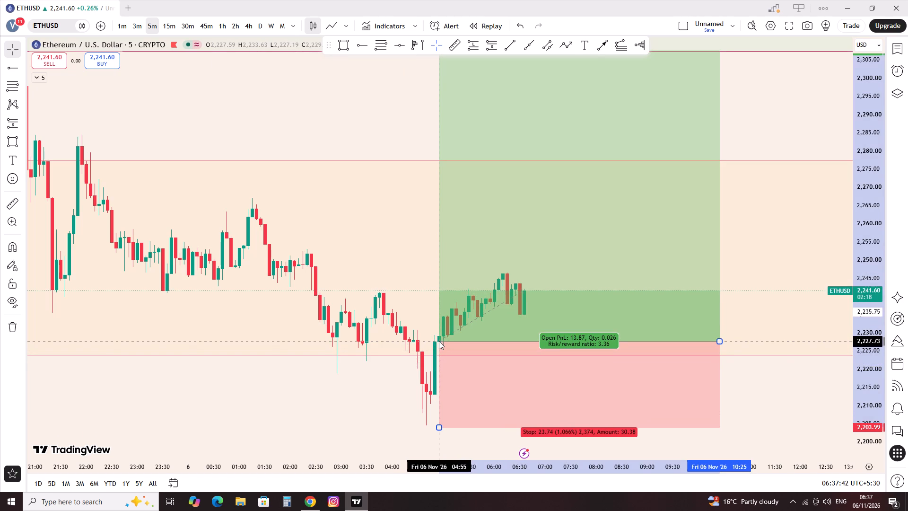
Fine-tune the Ethereum long position so its entry sits at about 2,227.6 at 05:00 on 6 November.
drag(439, 341, 433, 339)
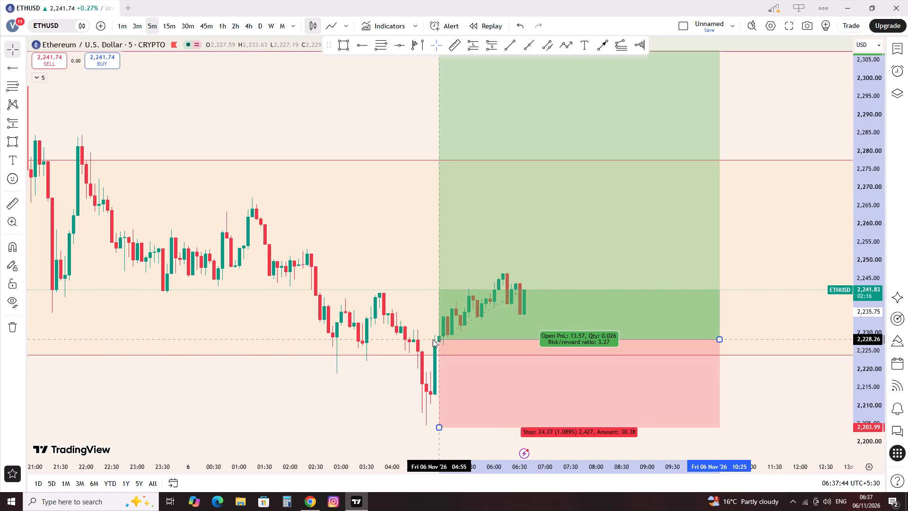
drag(433, 339, 414, 339)
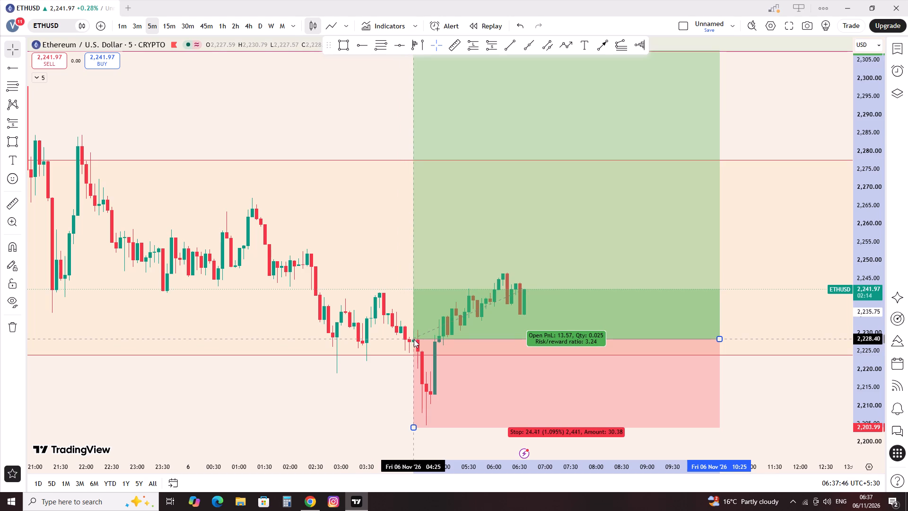
drag(414, 339, 448, 337)
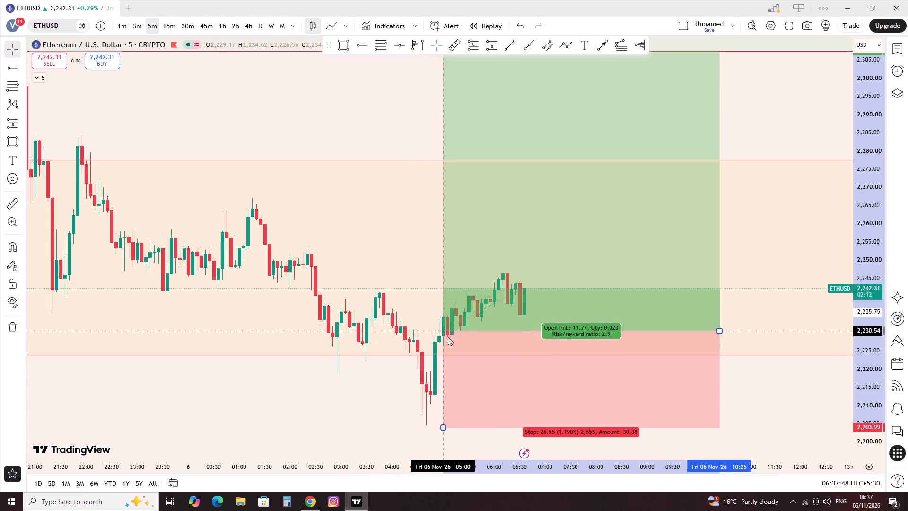
drag(448, 337, 445, 342)
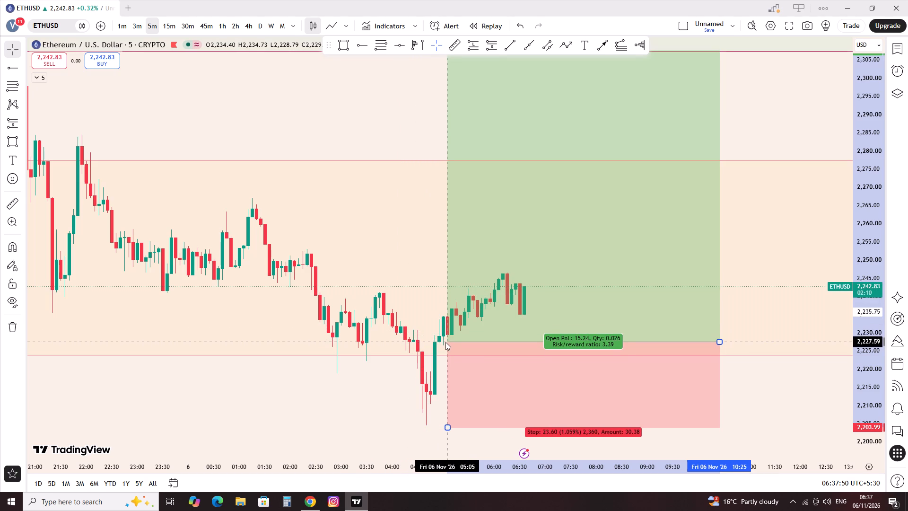
drag(445, 342, 444, 342)
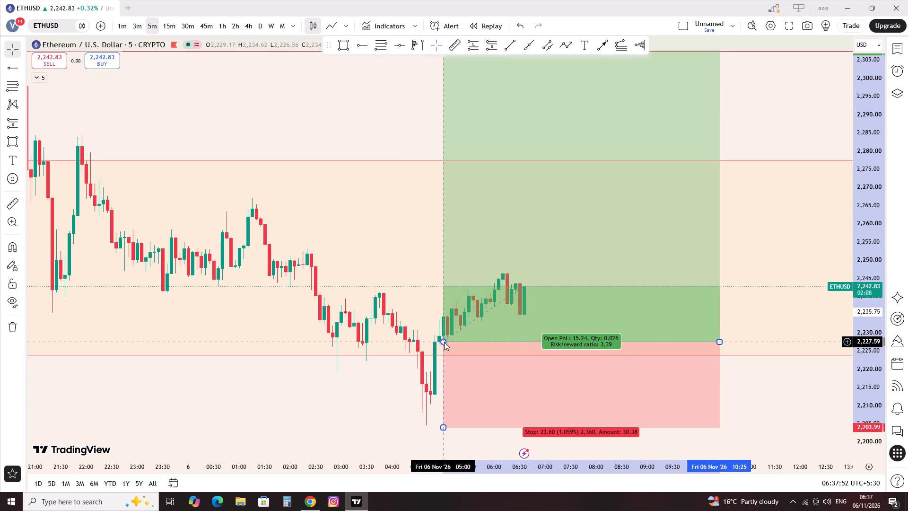
click(386, 387)
Switch the Ethereum chart to the 4h timeframe.
scroll(383, 386, down, 3)
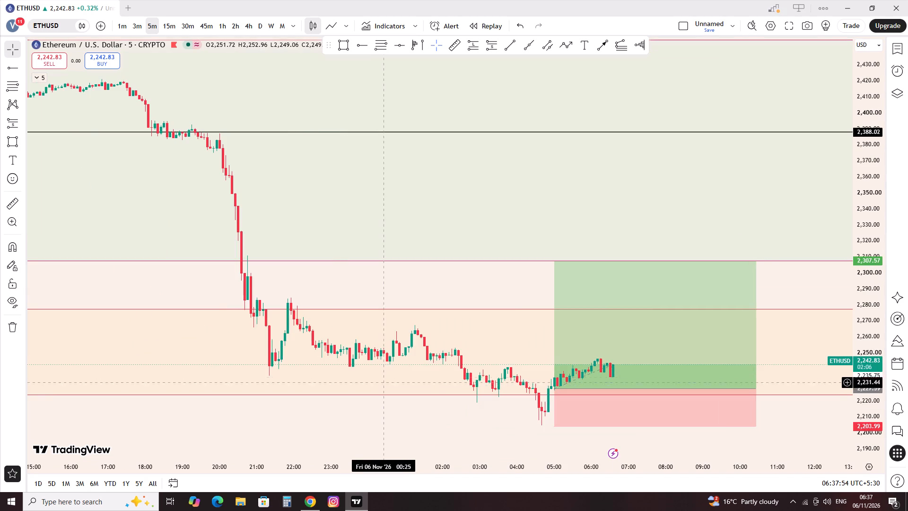
scroll(391, 349, down, 2)
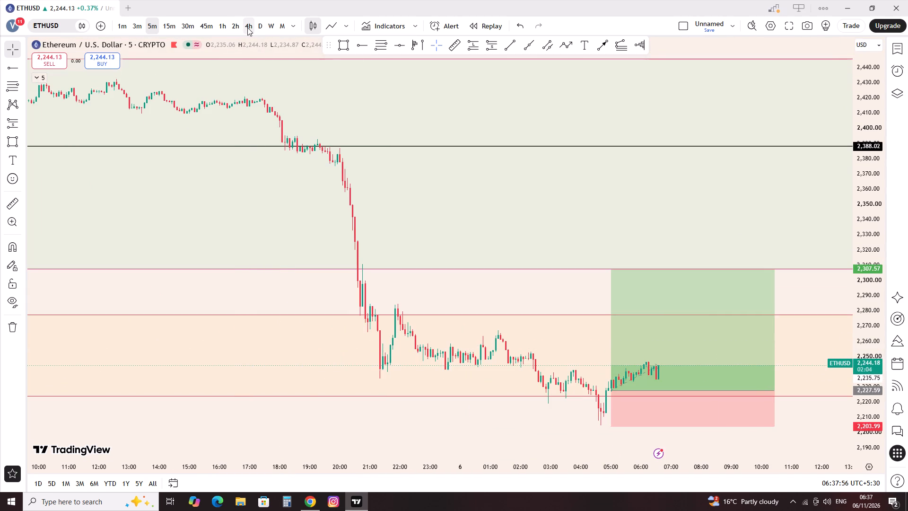
click(247, 27)
scroll(407, 101, up, 8)
scroll(405, 143, up, 13)
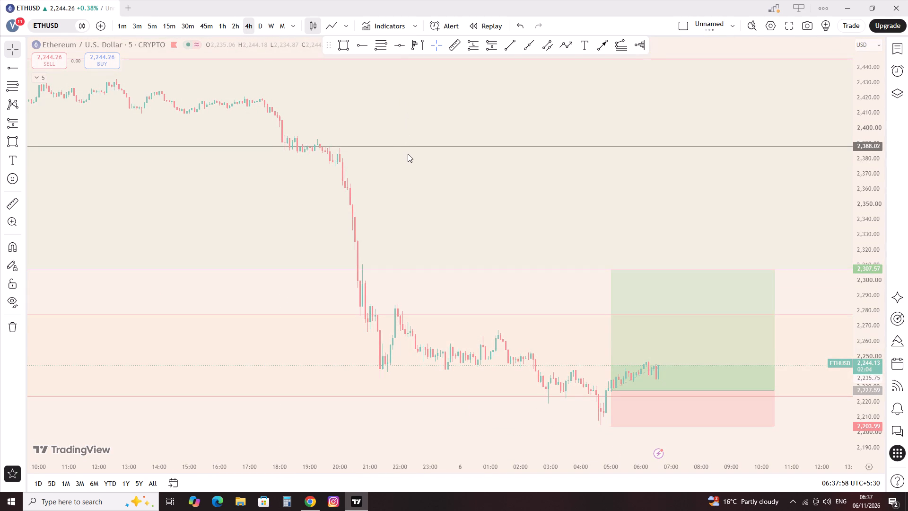
scroll(408, 154, down, 13)
scroll(407, 155, up, 10)
scroll(407, 155, down, 11)
scroll(385, 136, up, 1)
Switch to Chrome and check the latest post in the BURNER - CRYPTO MARKET channel on Telegram.
click(310, 493)
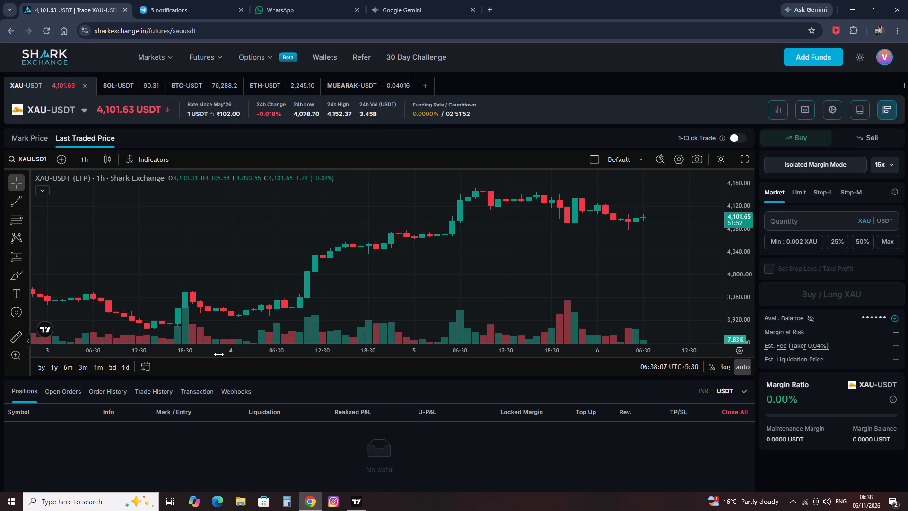
scroll(179, 287, down, 2)
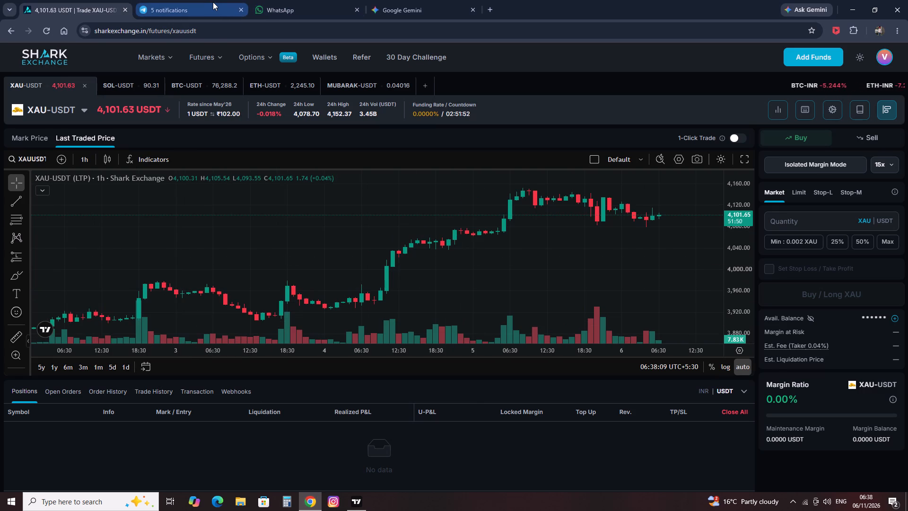
click(210, 2)
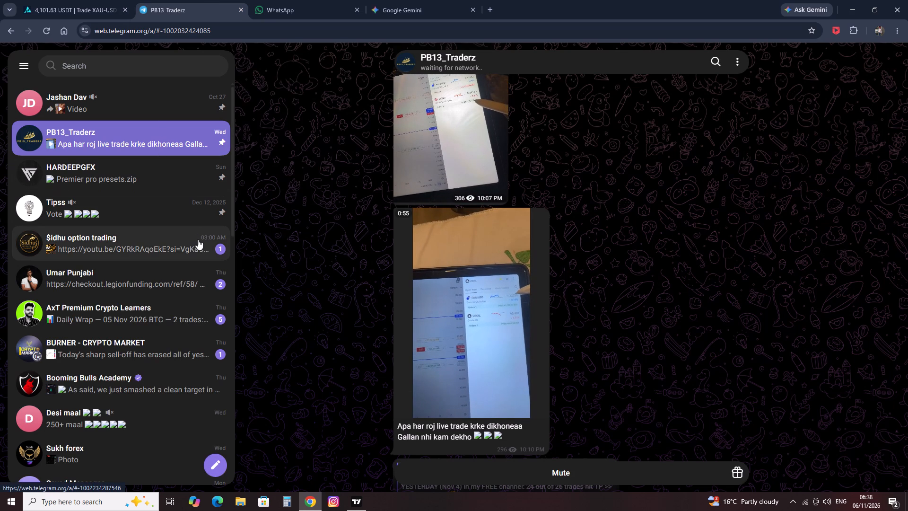
click(199, 335)
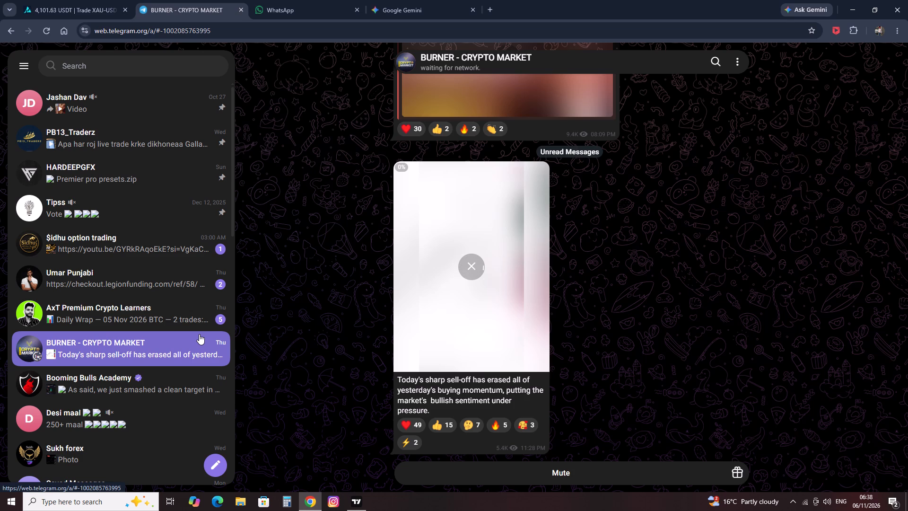
Return to TradingView and connect the computer to the realme 9 Wi-Fi network.
click(349, 500)
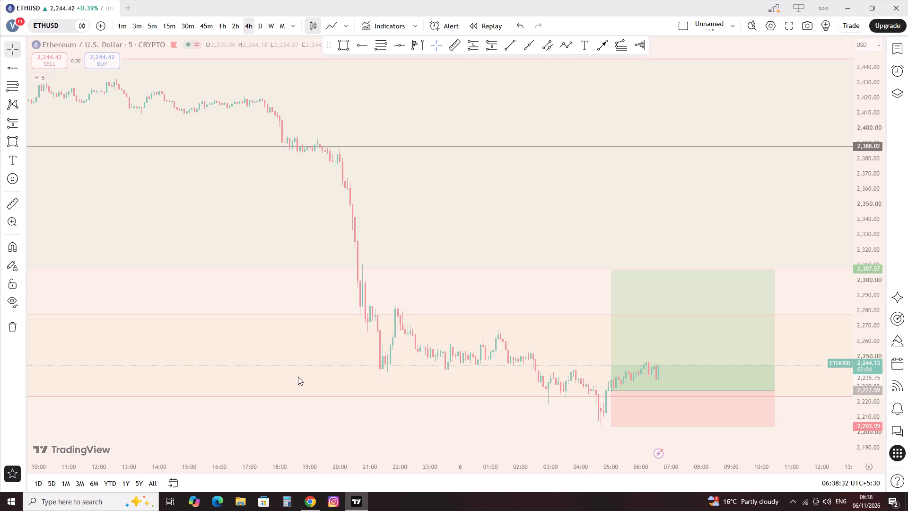
click(805, 501)
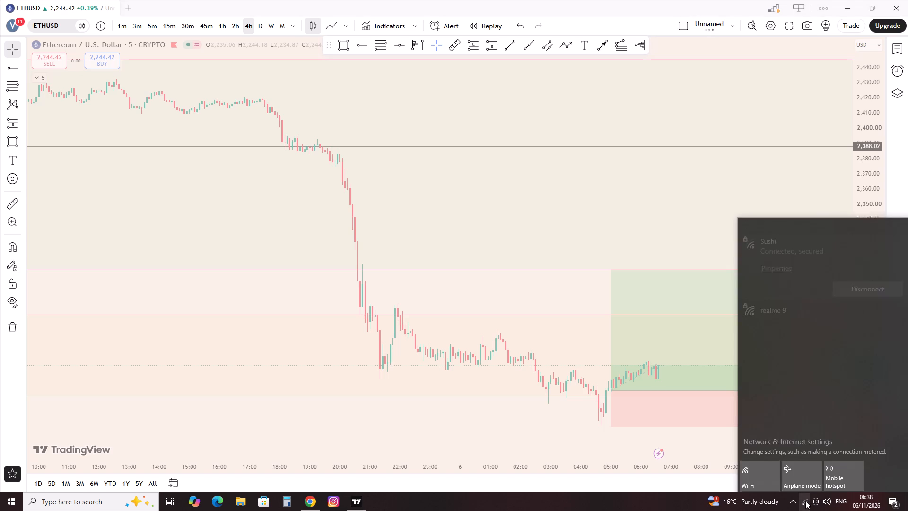
click(812, 300)
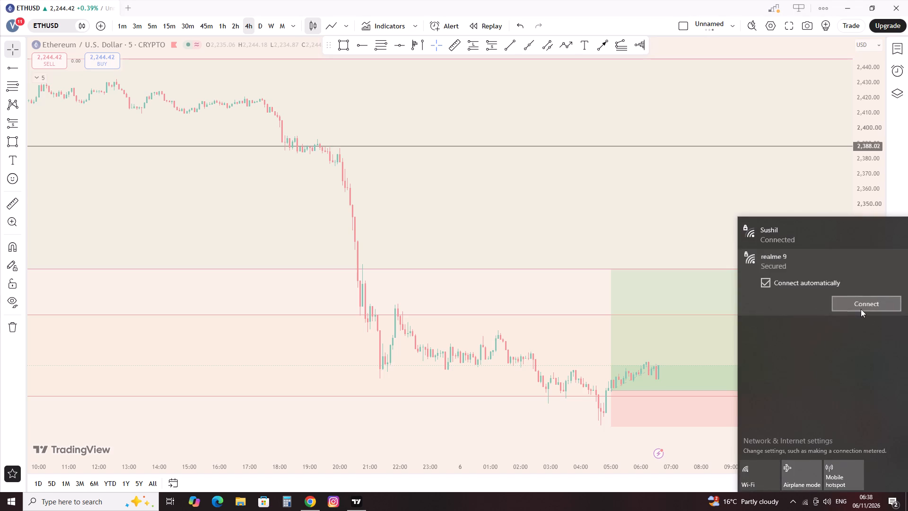
click(861, 309)
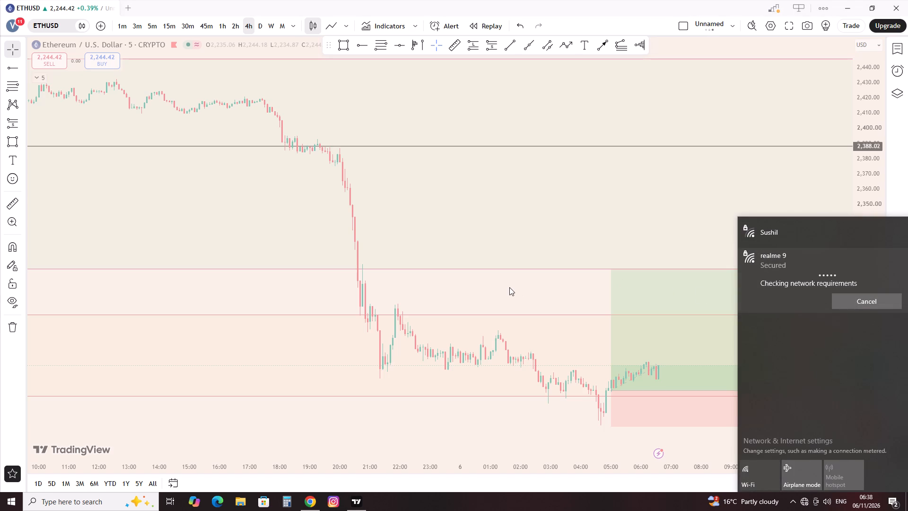
click(498, 287)
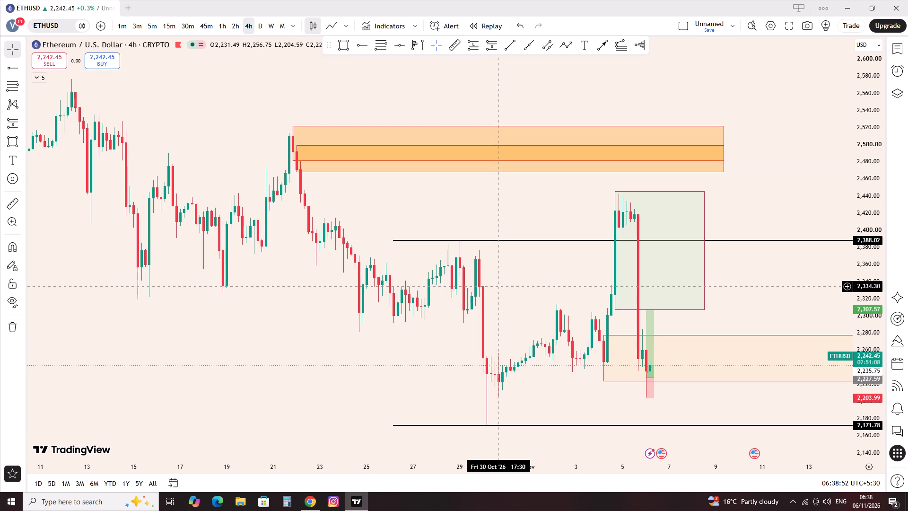
Try the long position's target at about 2,283, and settle it at about 2,307.25 on the green zone's lower edge.
scroll(531, 308, up, 7)
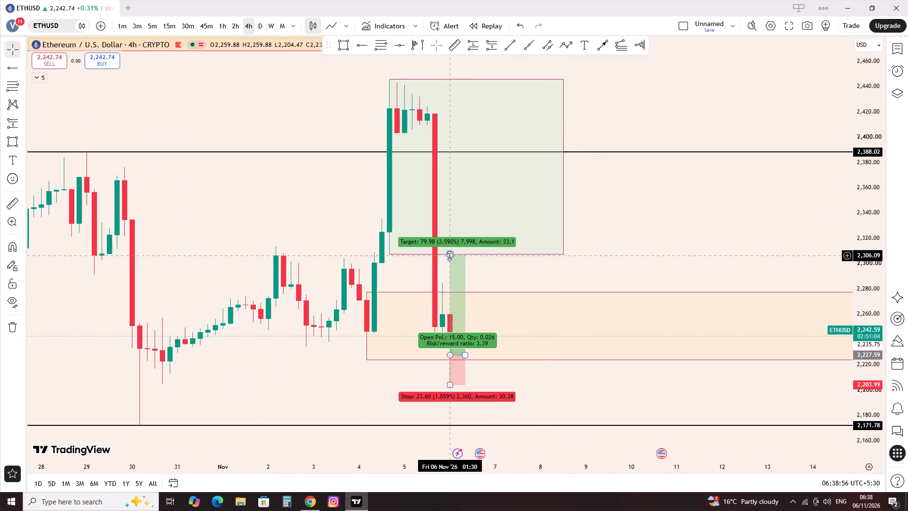
drag(452, 256, 469, 282)
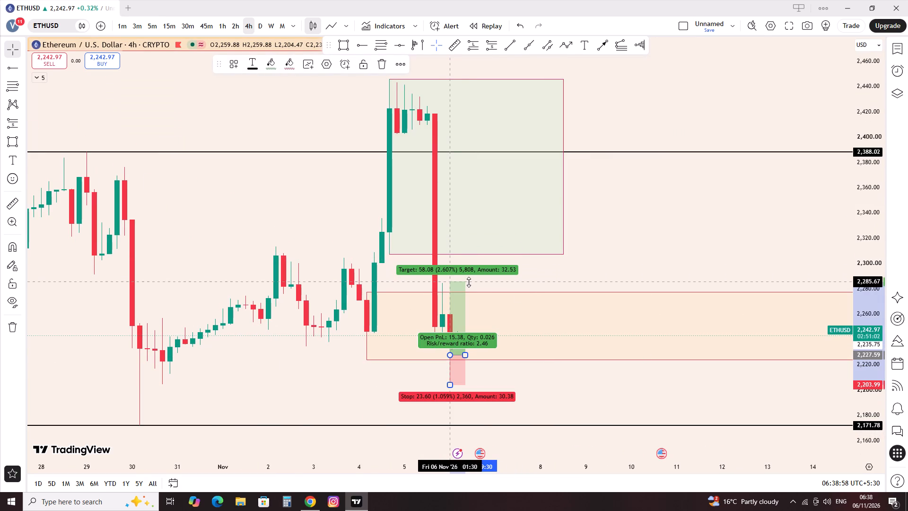
drag(469, 282, 467, 284)
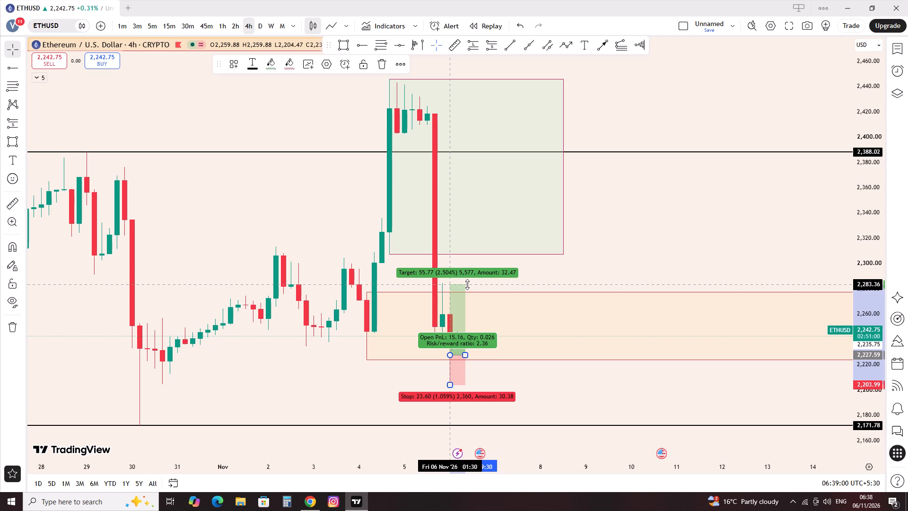
drag(467, 284, 457, 255)
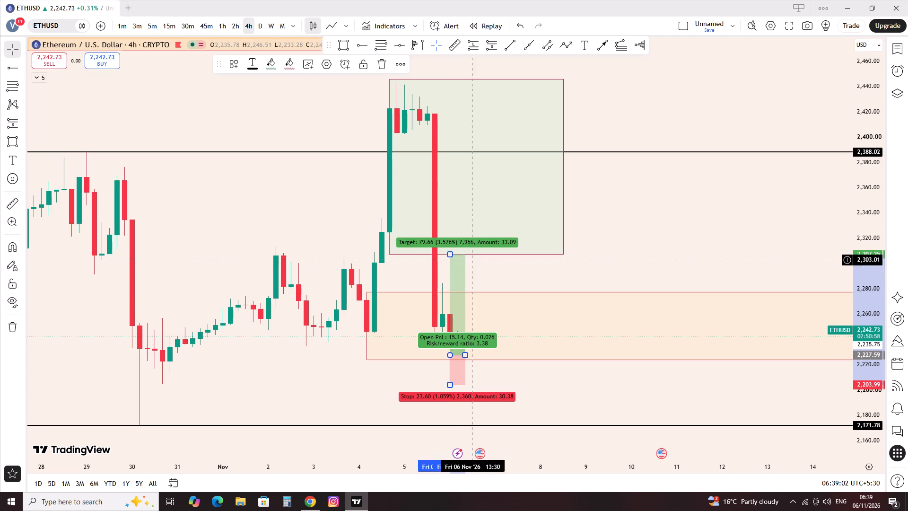
click(478, 260)
Extend the long position's end time to about 13:30 on 6 November.
drag(462, 357, 469, 357)
click(502, 394)
click(516, 389)
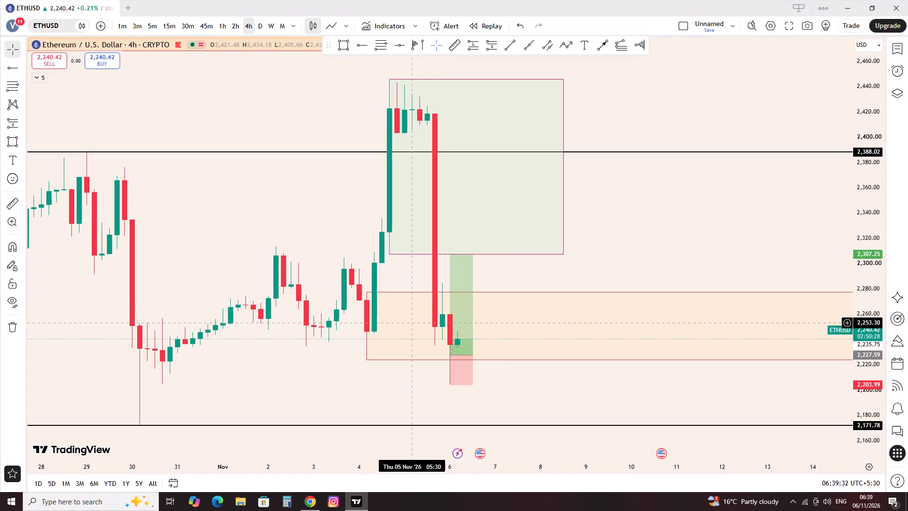
Switch the Ethereum chart to the 30m timeframe.
click(185, 29)
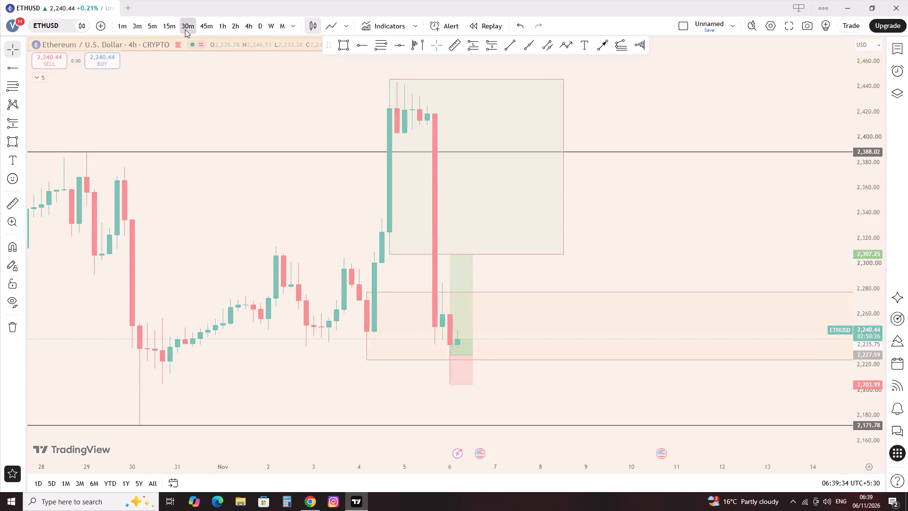
scroll(230, 141, down, 9)
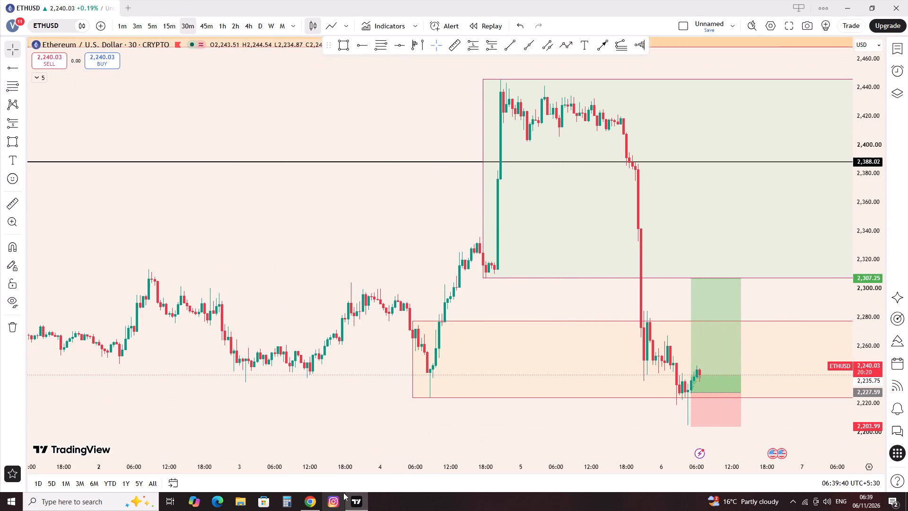
Switch to BTCUSD and examine recent price action around the marked zones on the 30m and 5m charts.
key(Down)
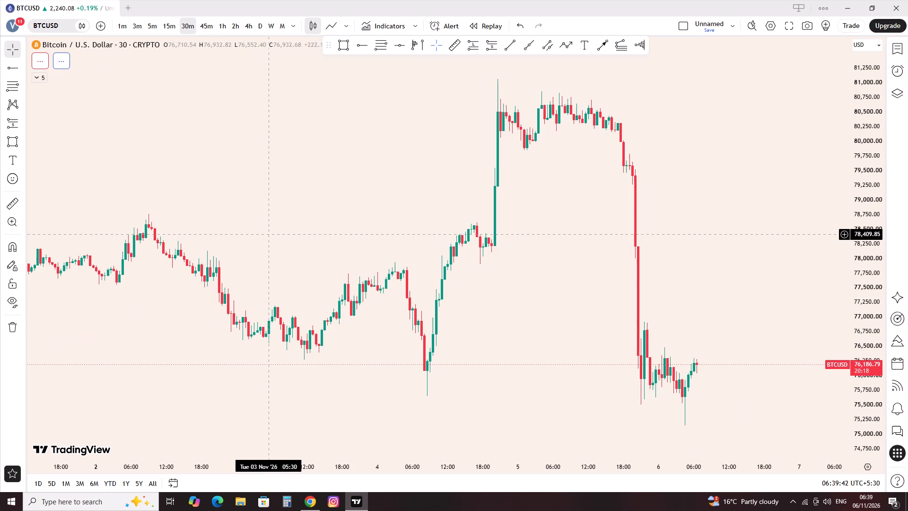
scroll(523, 349, up, 5)
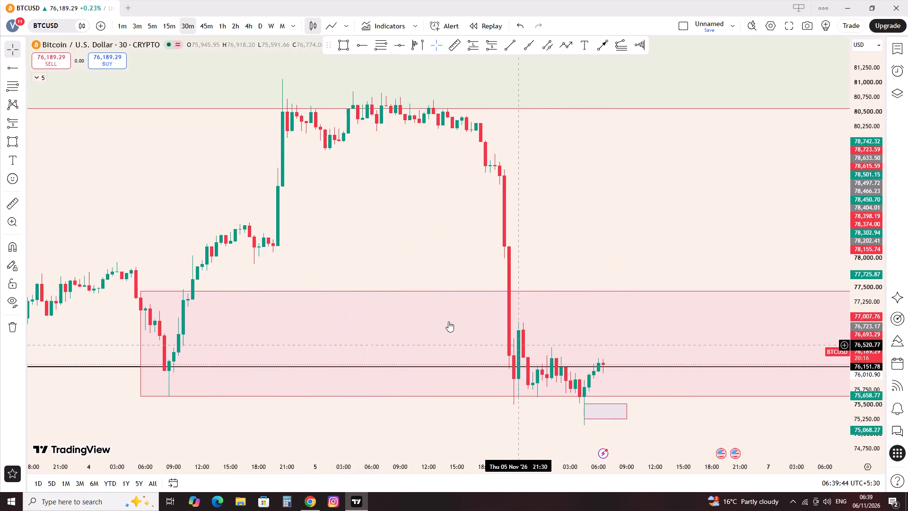
click(156, 26)
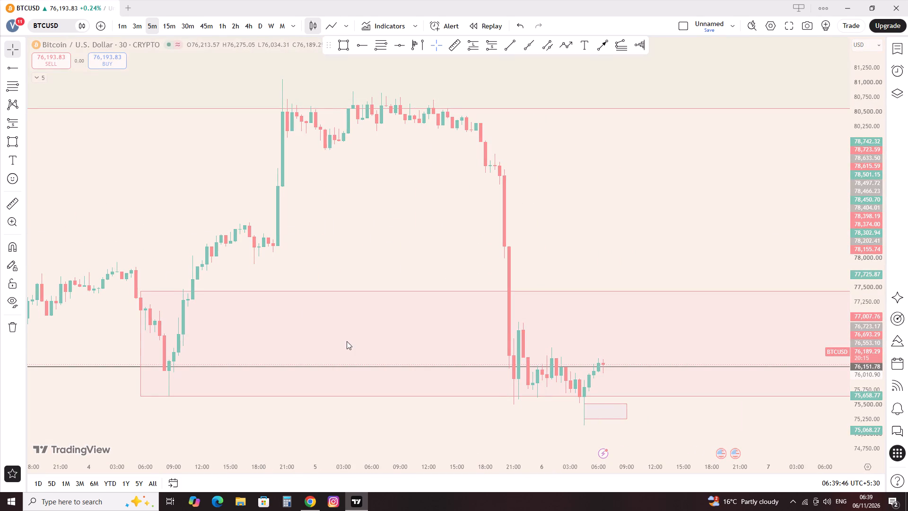
scroll(358, 345, up, 2)
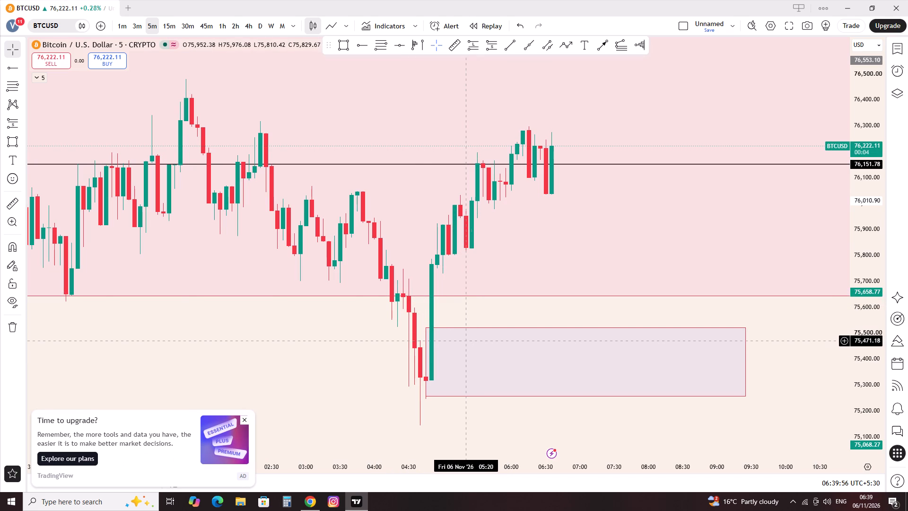
scroll(464, 338, down, 6)
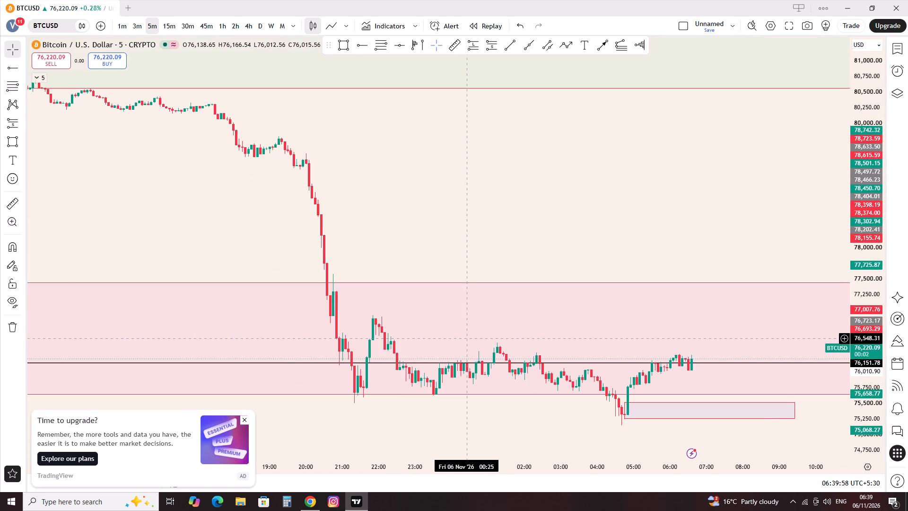
scroll(466, 338, up, 4)
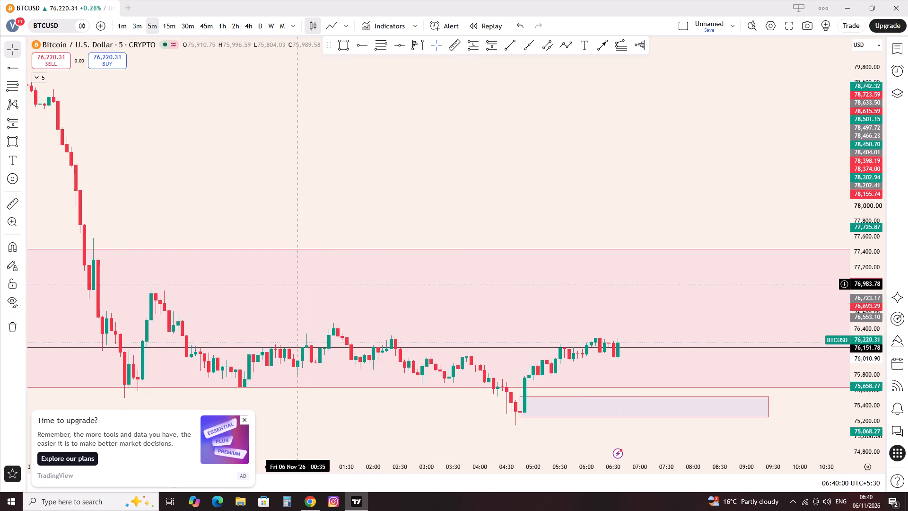
Switch to XAUUSD and examine the zones and short positions on the 5m chart, dismissing the upgrade advert.
key(Down)
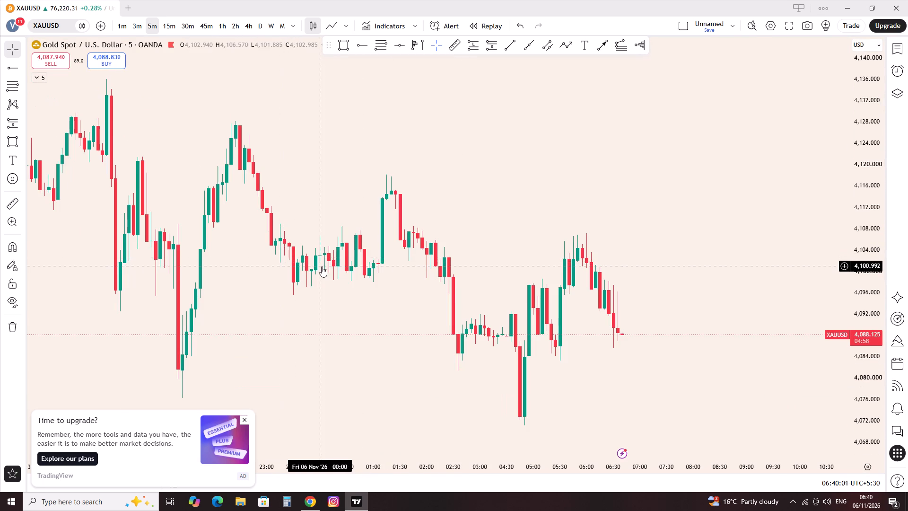
scroll(324, 266, down, 7)
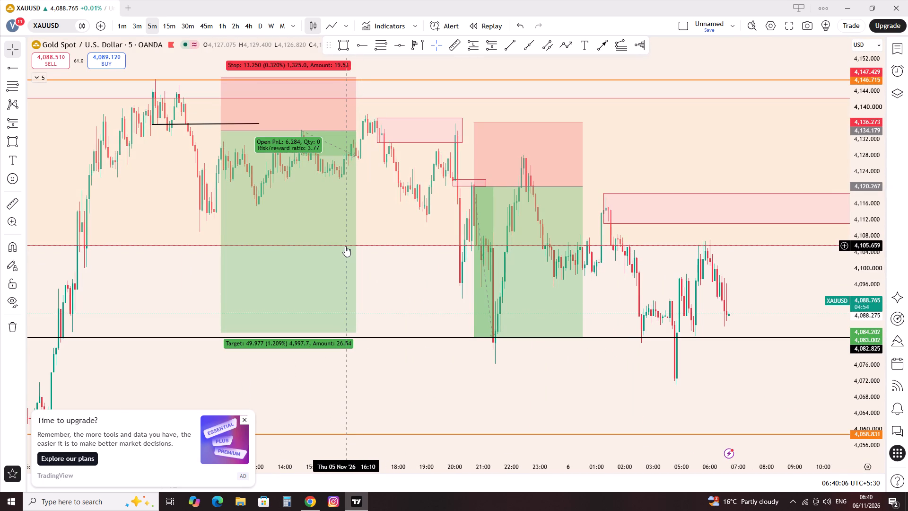
scroll(345, 246, up, 5)
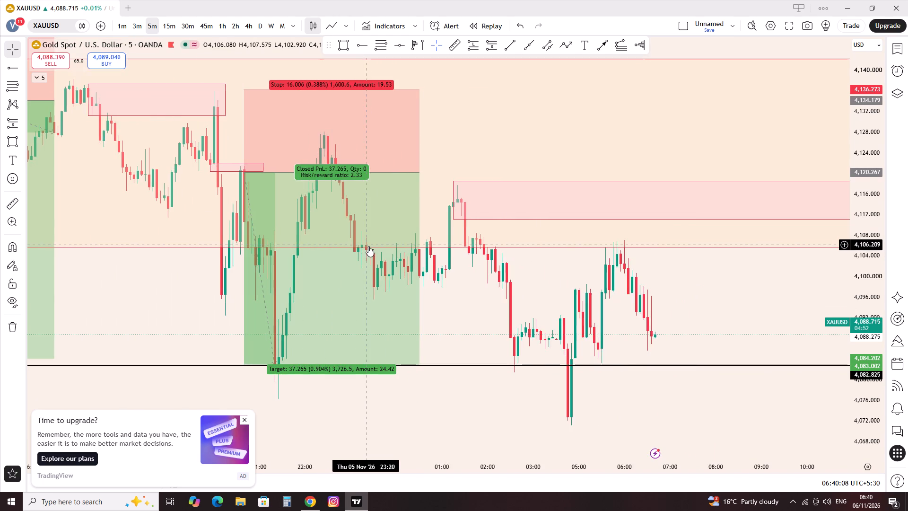
scroll(368, 246, up, 2)
scroll(368, 247, down, 3)
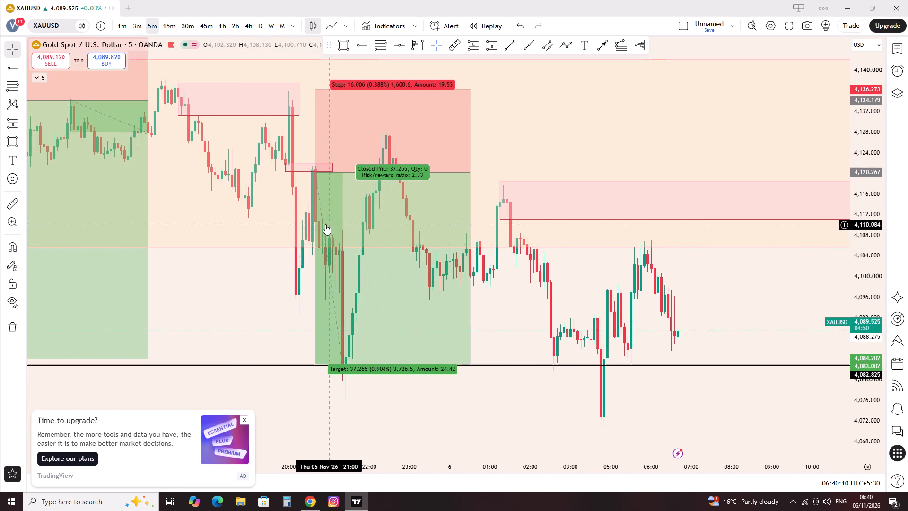
scroll(327, 252, down, 2)
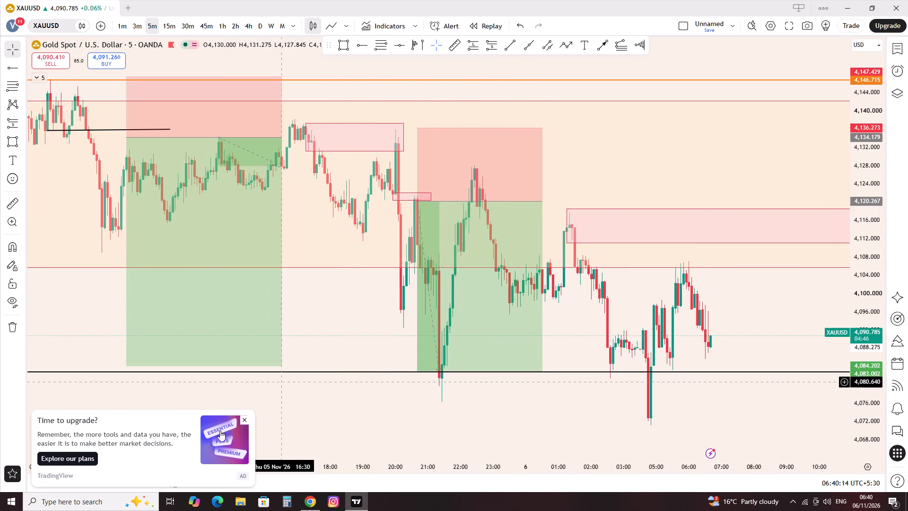
click(243, 420)
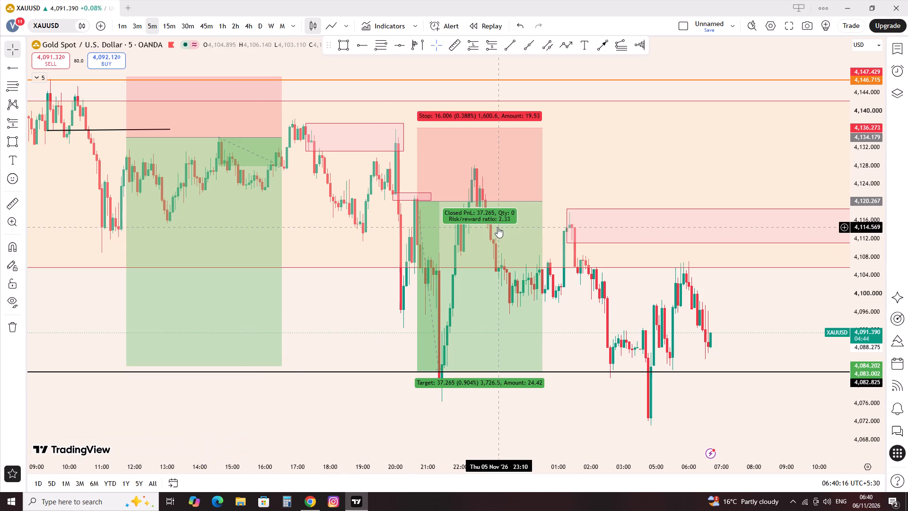
Unlock the gold short position entered at 4,120.267, shorten it to end at 22:30 on 5 November, and relock it.
click(498, 227)
click(363, 65)
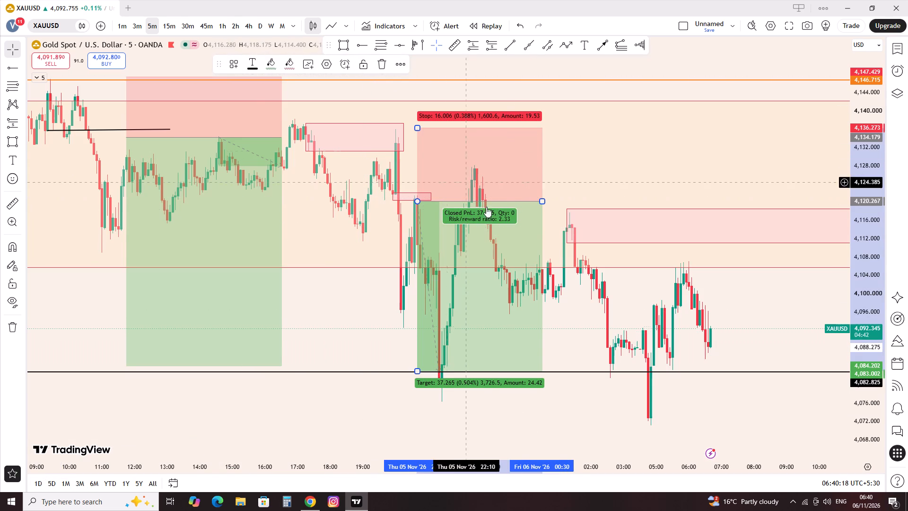
drag(542, 200, 467, 189)
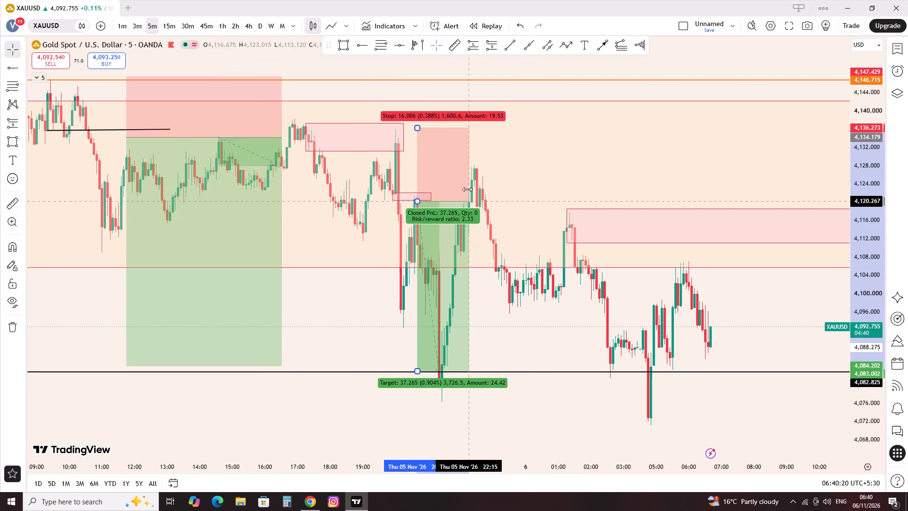
drag(467, 189, 476, 195)
click(365, 64)
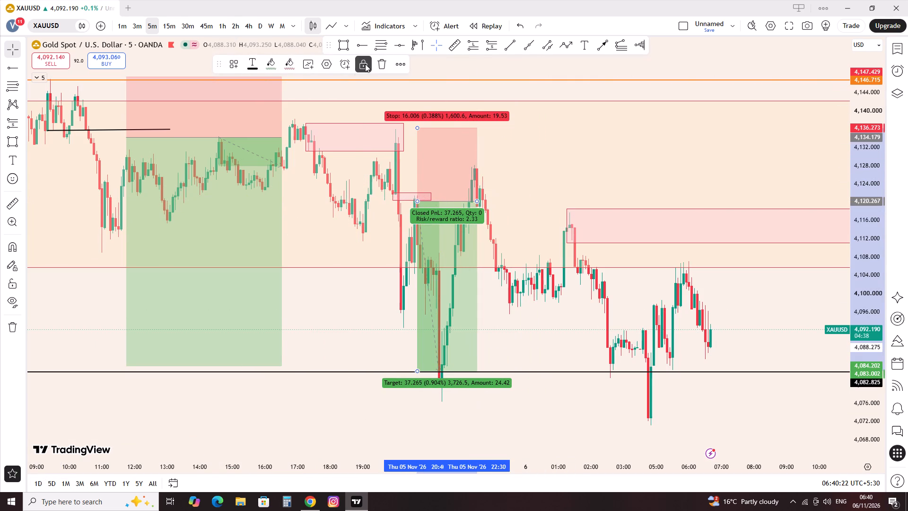
click(340, 306)
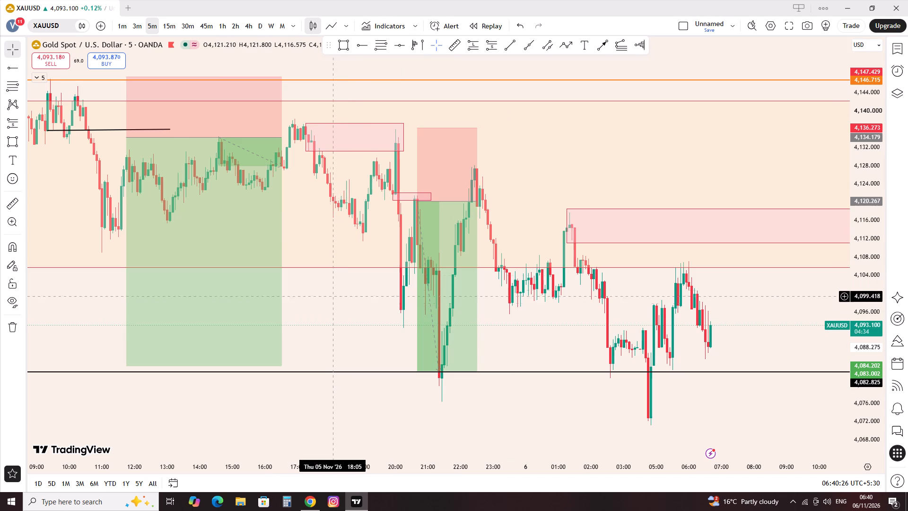
Shorten the black trend line near 4,136 on gold so it ends at about 10:50 on 5 November.
scroll(318, 258, down, 3)
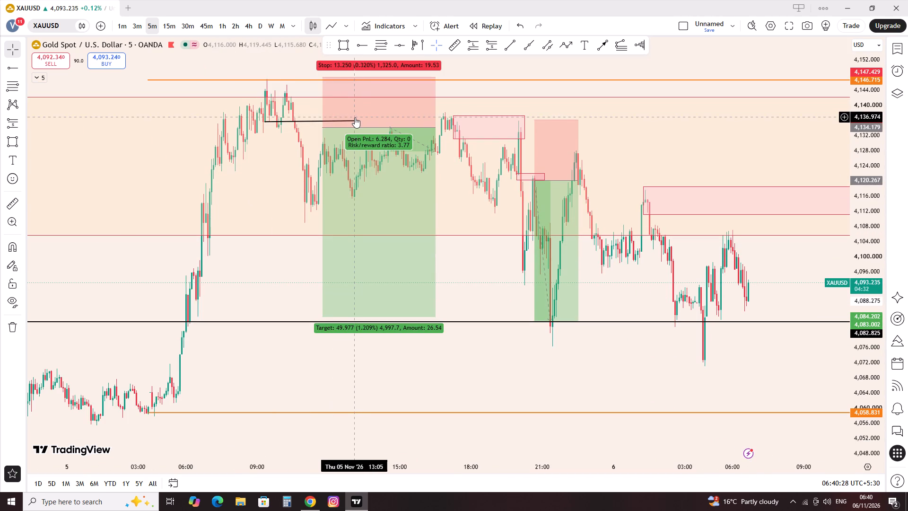
drag(353, 122, 309, 124)
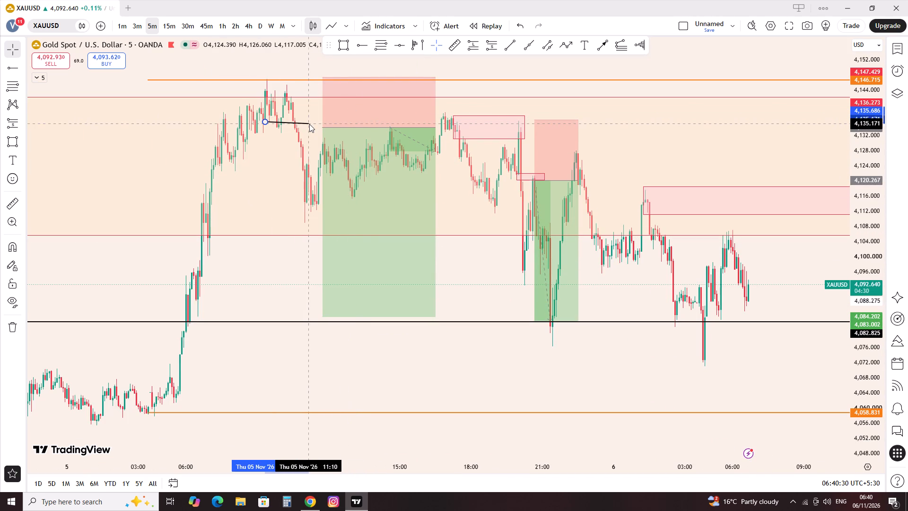
drag(309, 124, 297, 121)
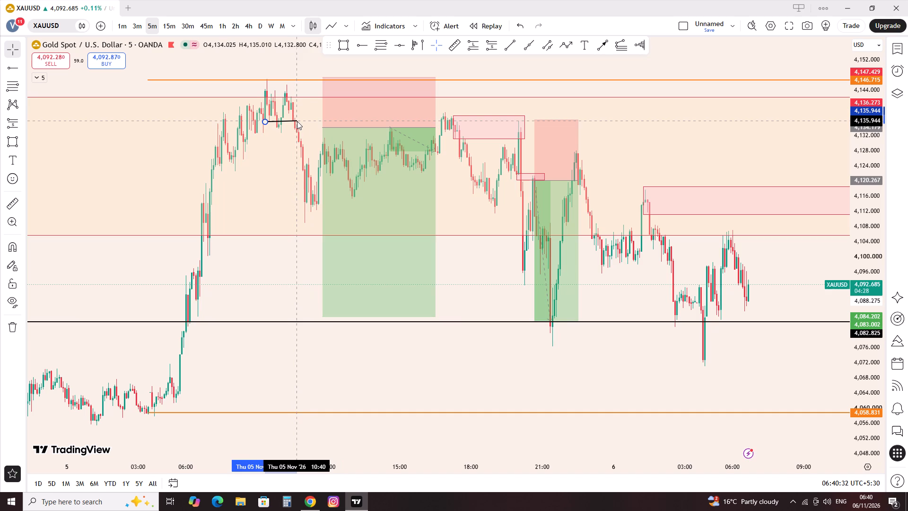
drag(297, 121, 300, 121)
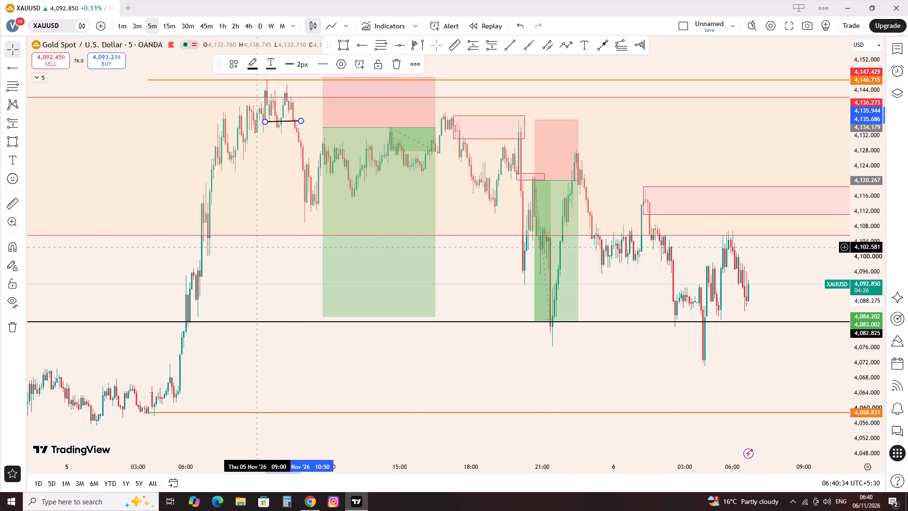
click(257, 248)
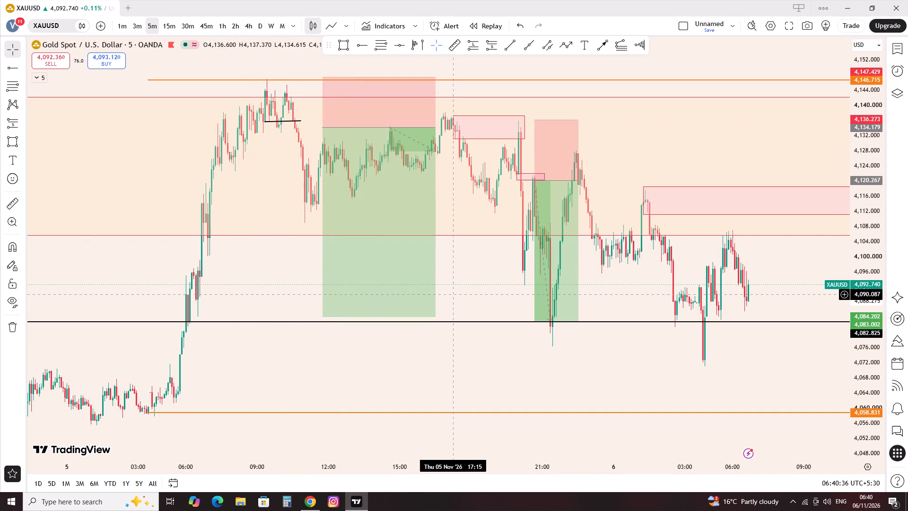
Examine gold's 5 November rally and the marked levels on the 5m and 15m charts.
drag(227, 255, 501, 285)
scroll(374, 220, up, 1)
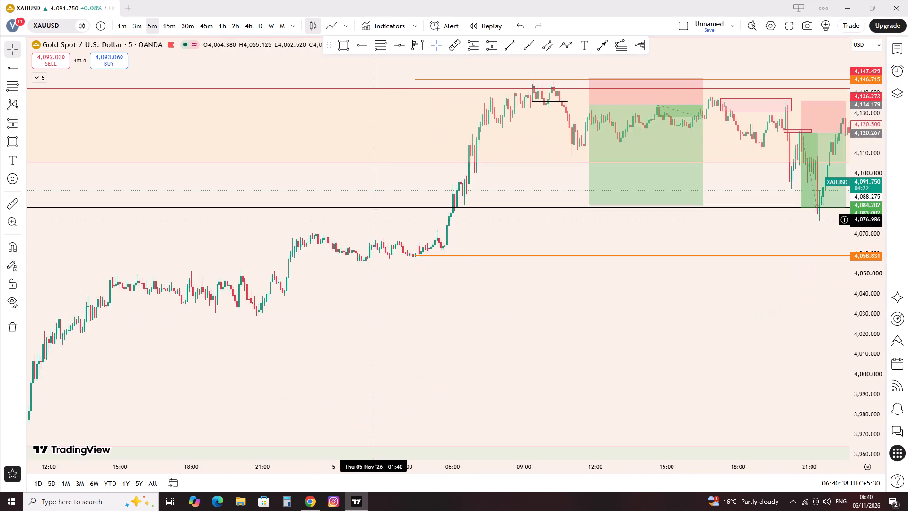
scroll(374, 220, up, 3)
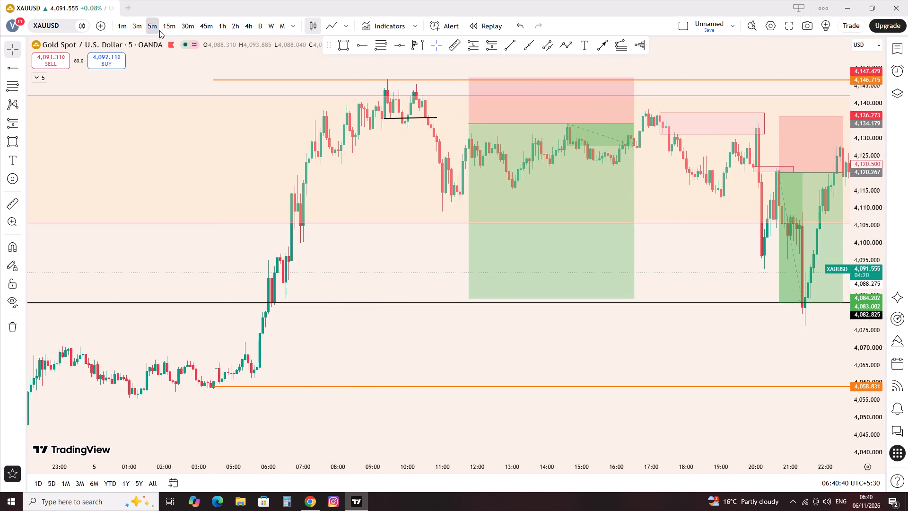
scroll(213, 101, up, 2)
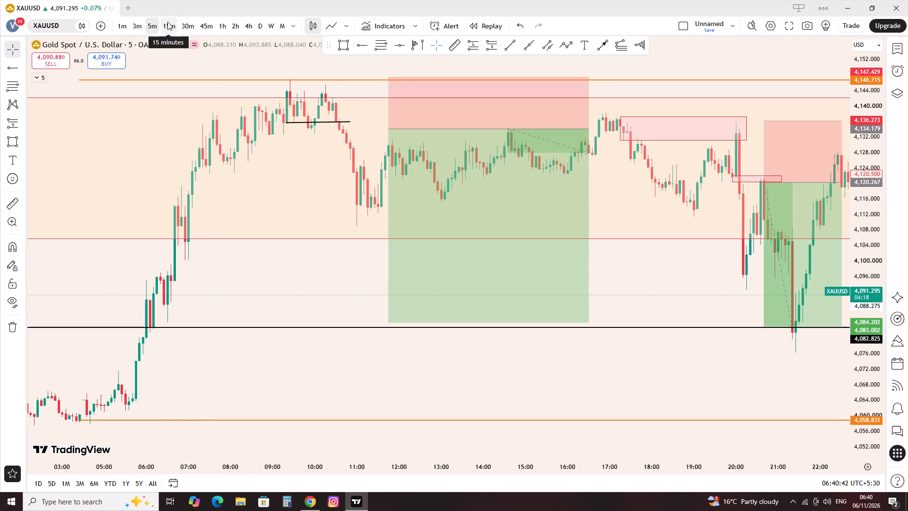
click(167, 22)
scroll(246, 100, down, 3)
right_click(333, 276)
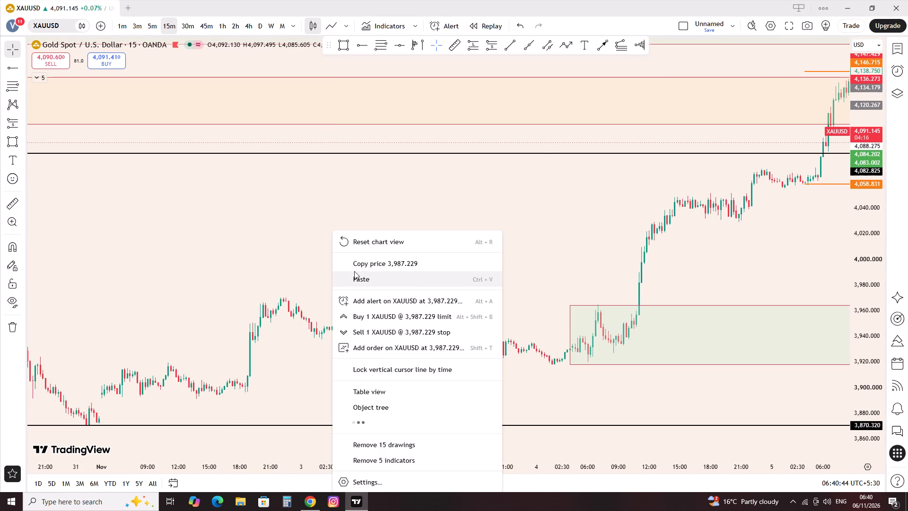
click(358, 240)
scroll(358, 240, up, 7)
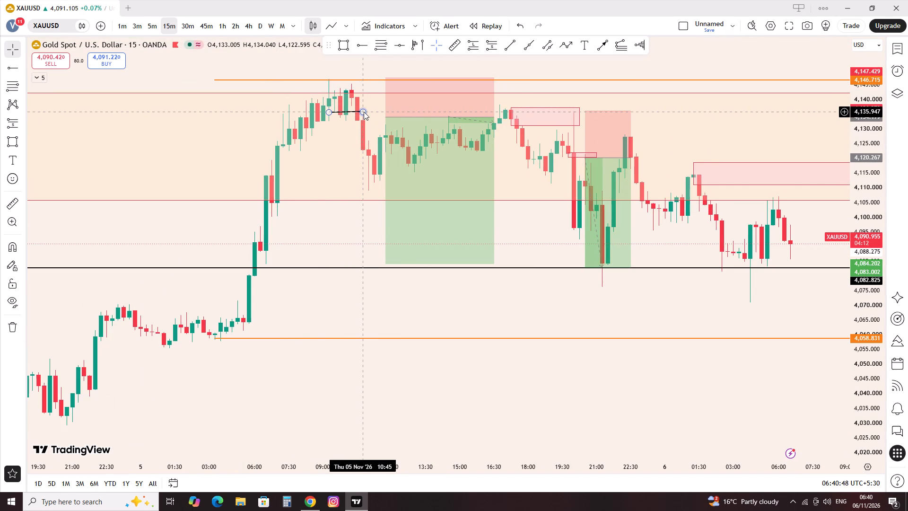
Reposition the short black trend line at about 4,132.71, running from about 09:00 to 11:30 on 5 November.
drag(364, 112, 371, 111)
drag(327, 112, 323, 123)
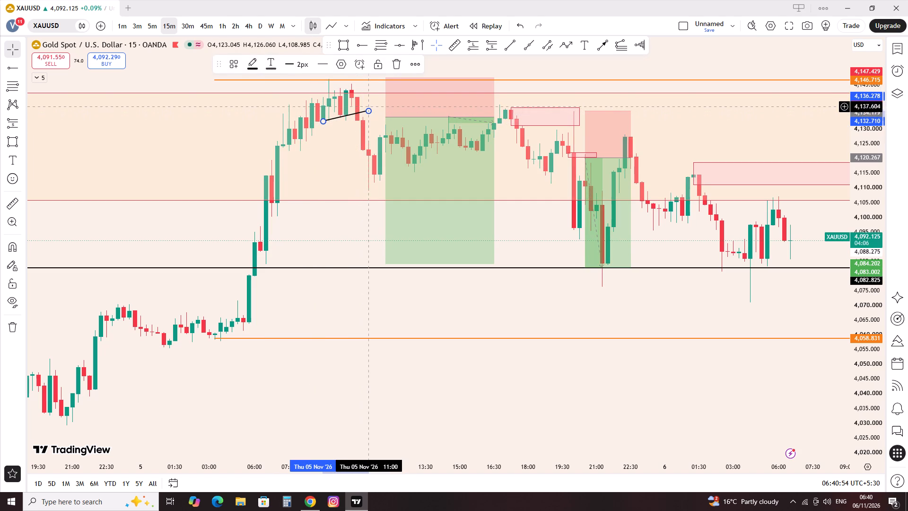
drag(368, 109, 371, 119)
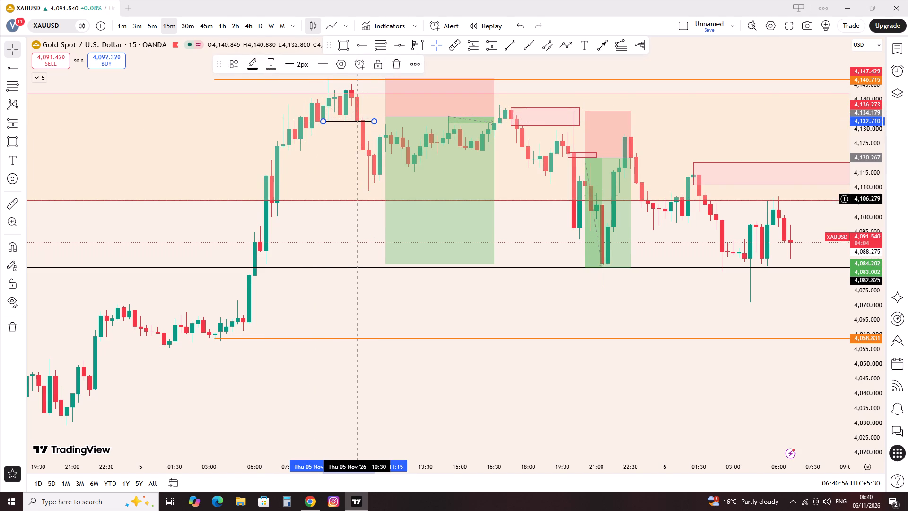
click(376, 123)
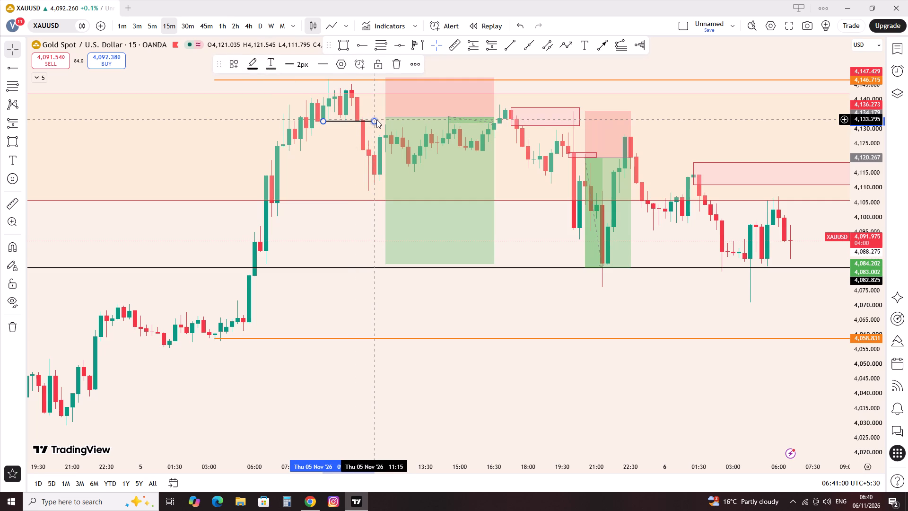
shift+click(376, 120)
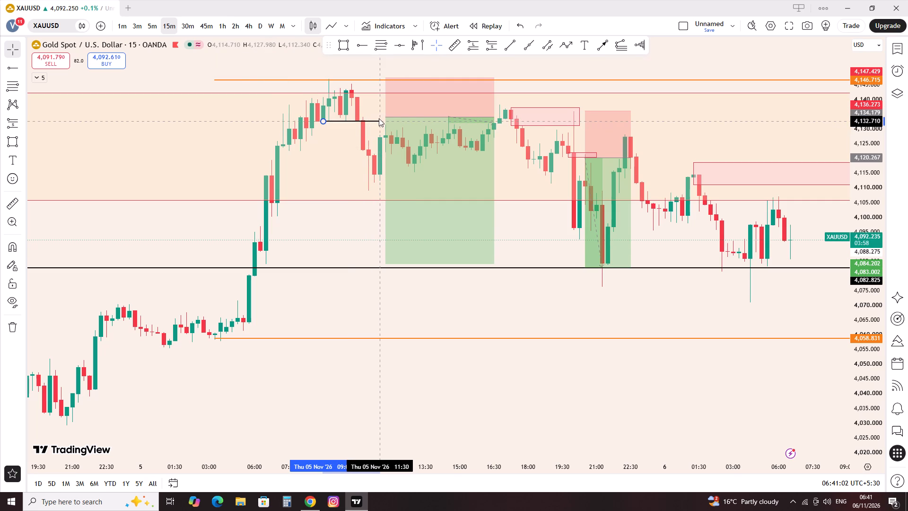
click(354, 196)
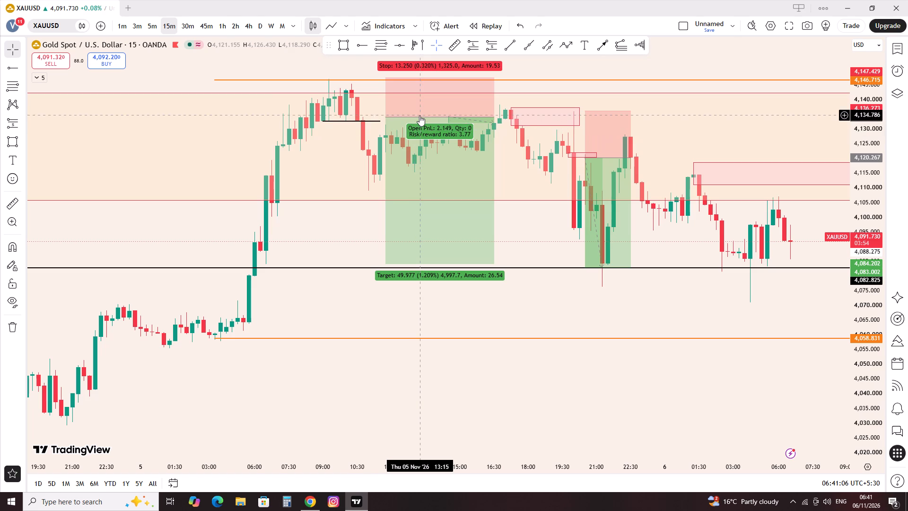
Draw a rectangle zone from 10:15 to 13:45 on 5 November between about 4,138.43 and 4,133.96.
click(348, 43)
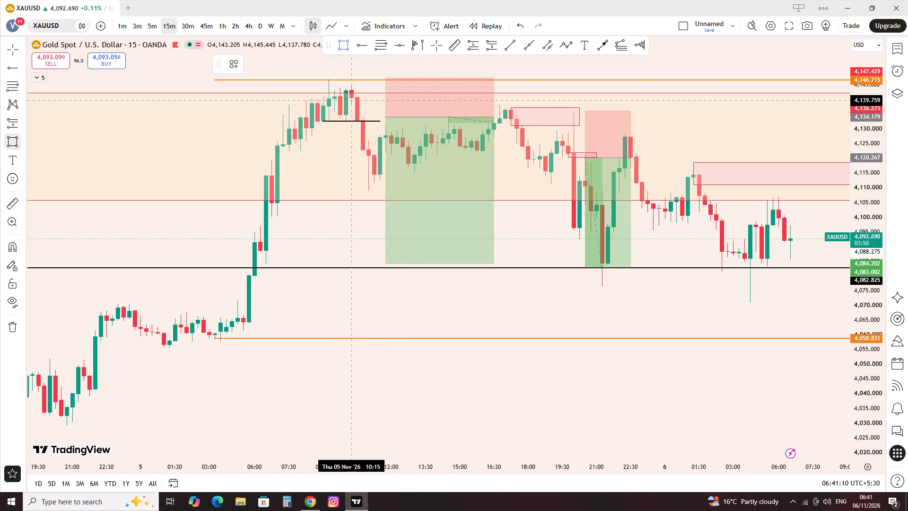
click(352, 105)
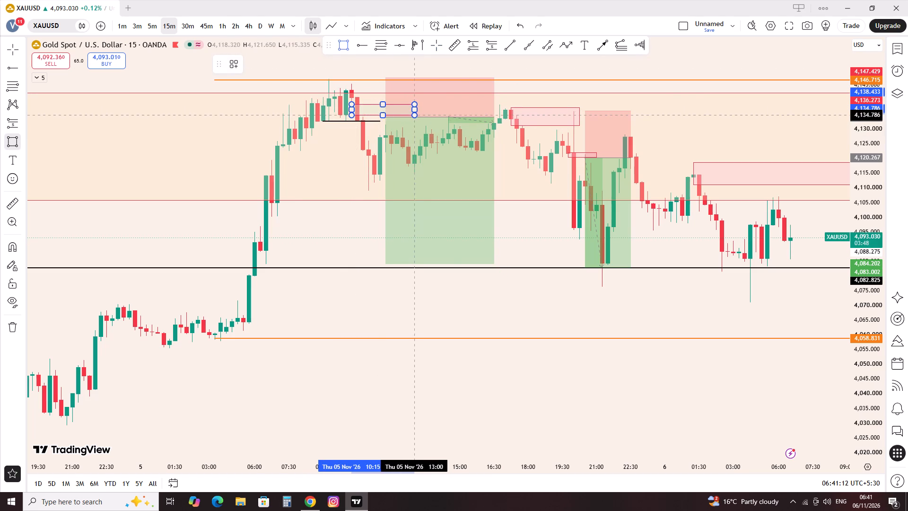
click(434, 118)
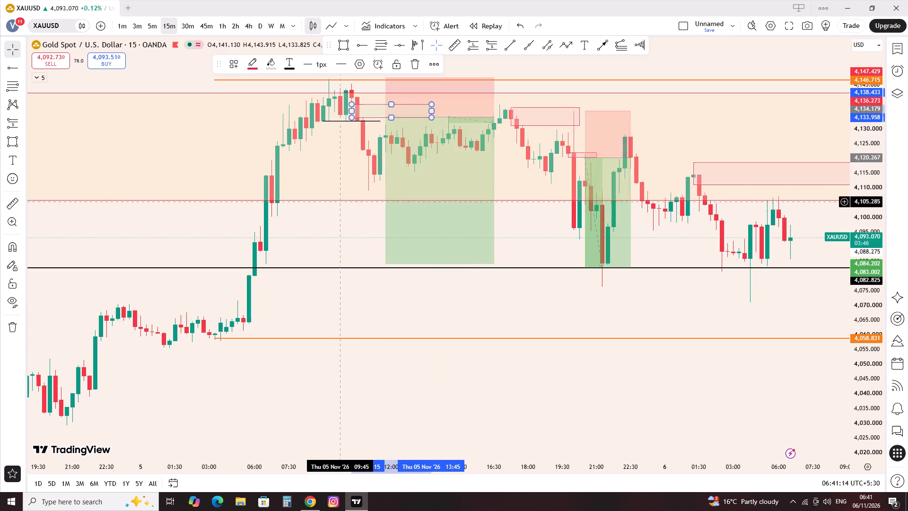
click(341, 225)
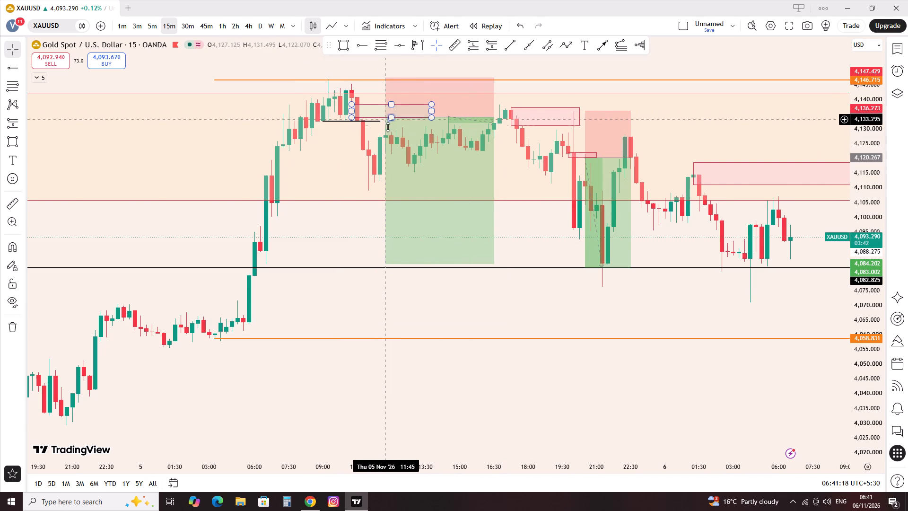
Unlock the large gold short position that ends at 16:30 on 5 November.
click(392, 140)
click(369, 74)
click(405, 152)
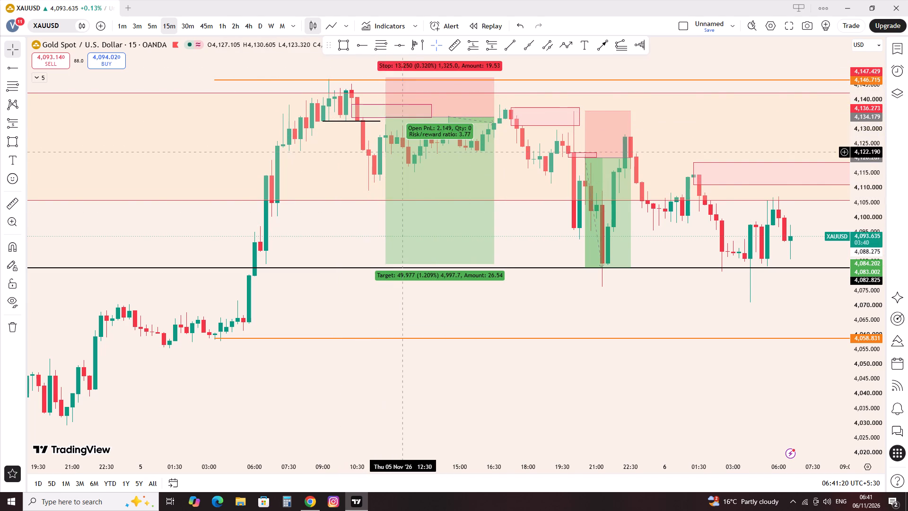
click(364, 58)
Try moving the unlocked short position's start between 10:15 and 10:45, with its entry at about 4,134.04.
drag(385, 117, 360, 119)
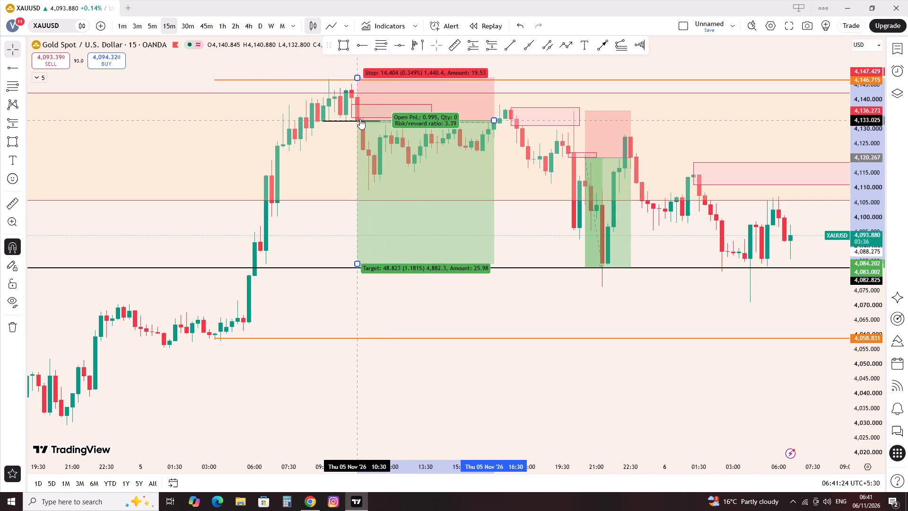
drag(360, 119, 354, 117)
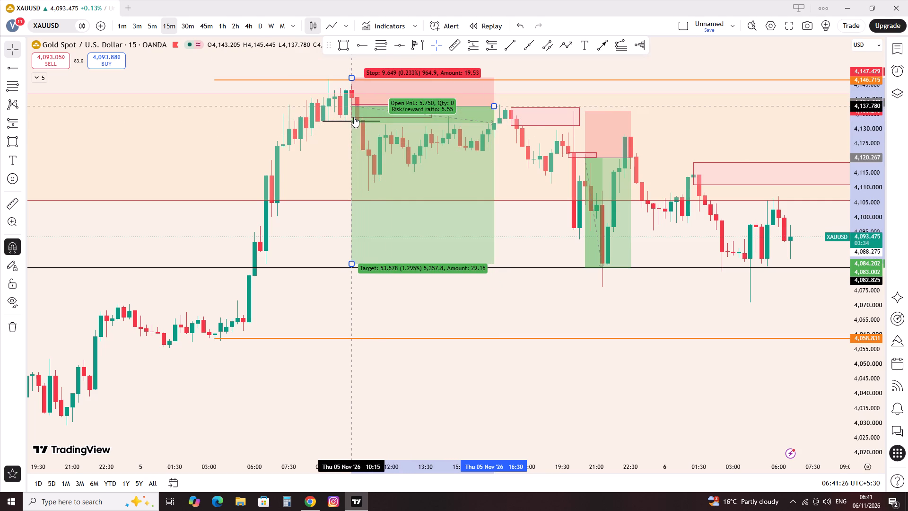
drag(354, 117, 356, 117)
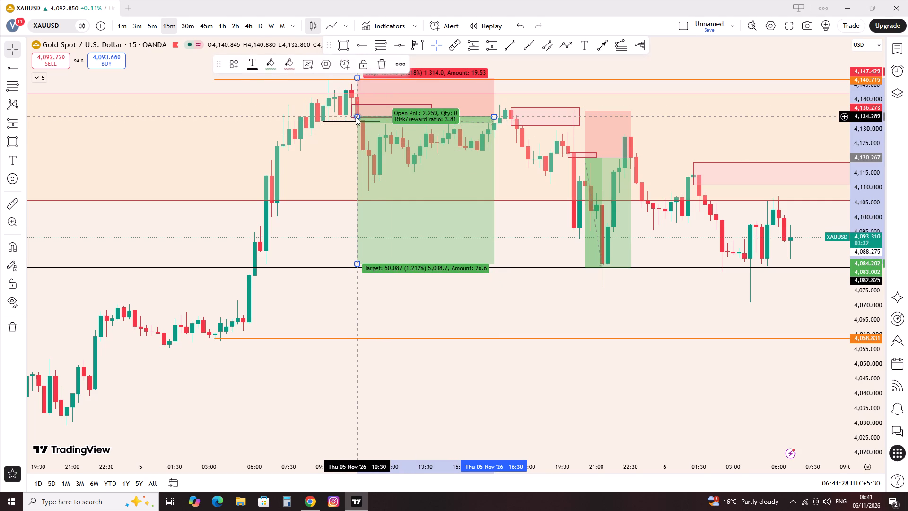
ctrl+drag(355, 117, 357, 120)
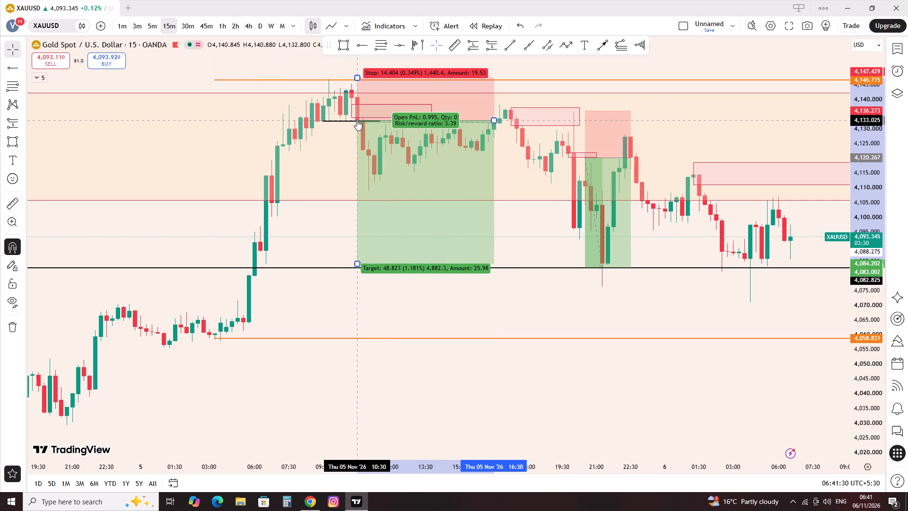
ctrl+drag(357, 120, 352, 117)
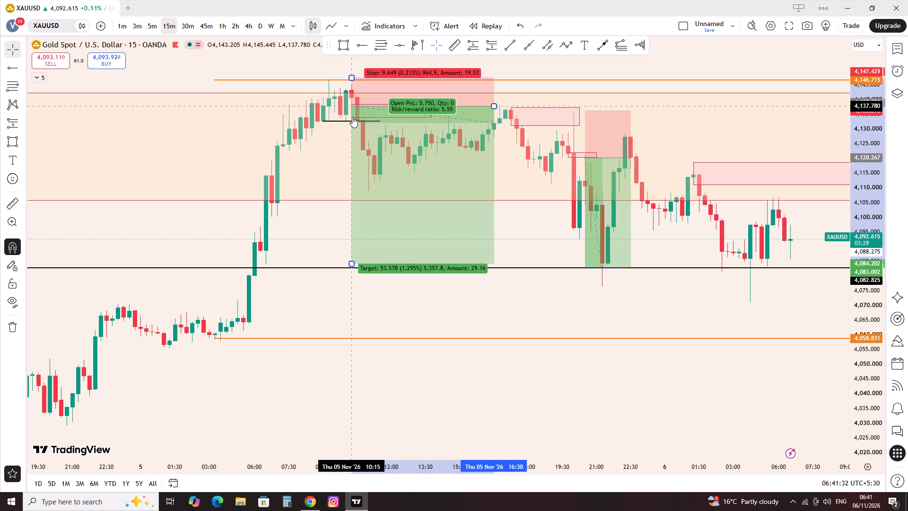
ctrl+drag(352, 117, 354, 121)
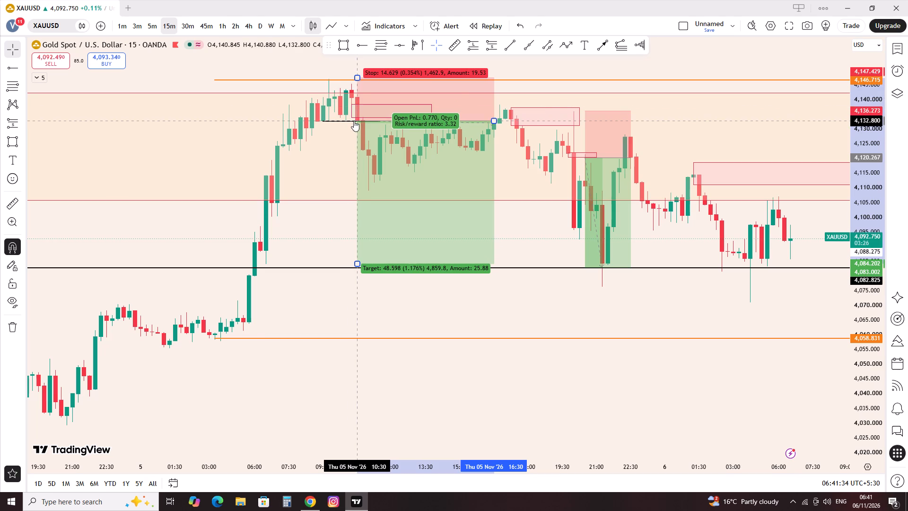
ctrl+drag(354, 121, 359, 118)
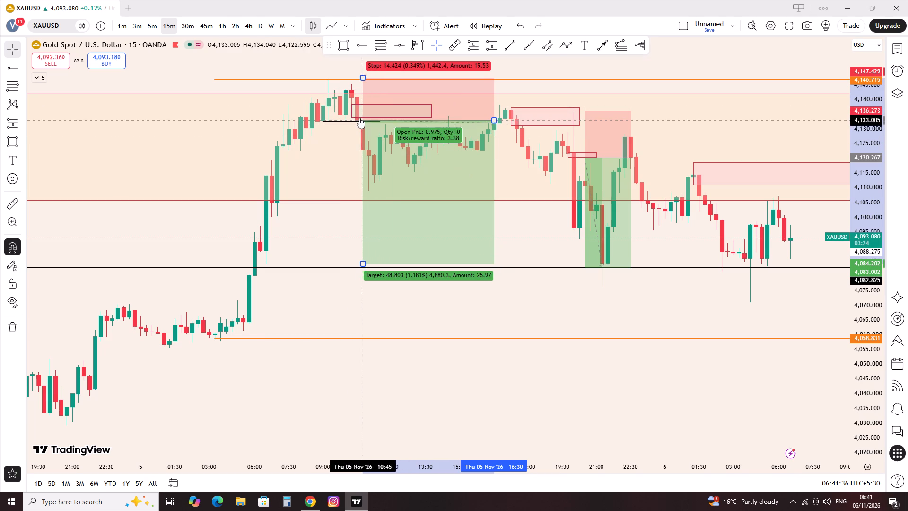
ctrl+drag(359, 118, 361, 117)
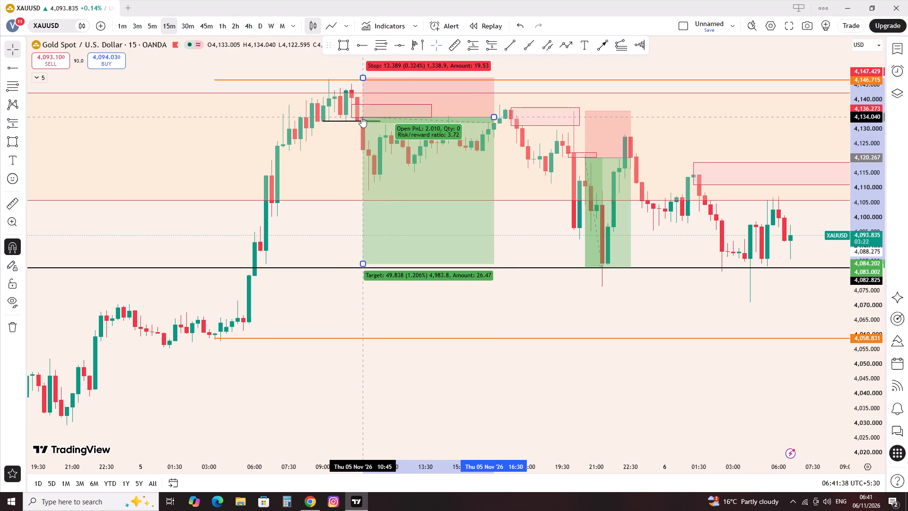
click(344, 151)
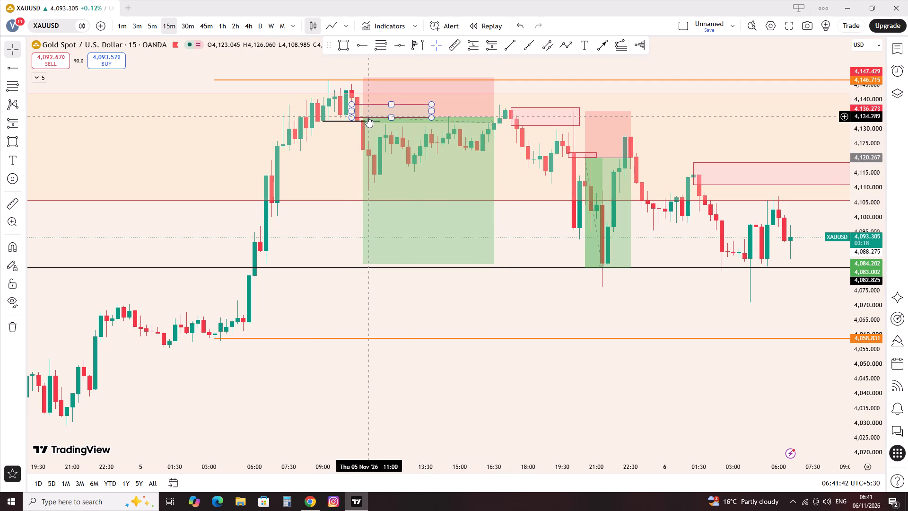
Start the short position at 14:30 with entry at about 4,134.12, extend its end to 20:00 on 5 November, and relock it.
drag(365, 115, 369, 114)
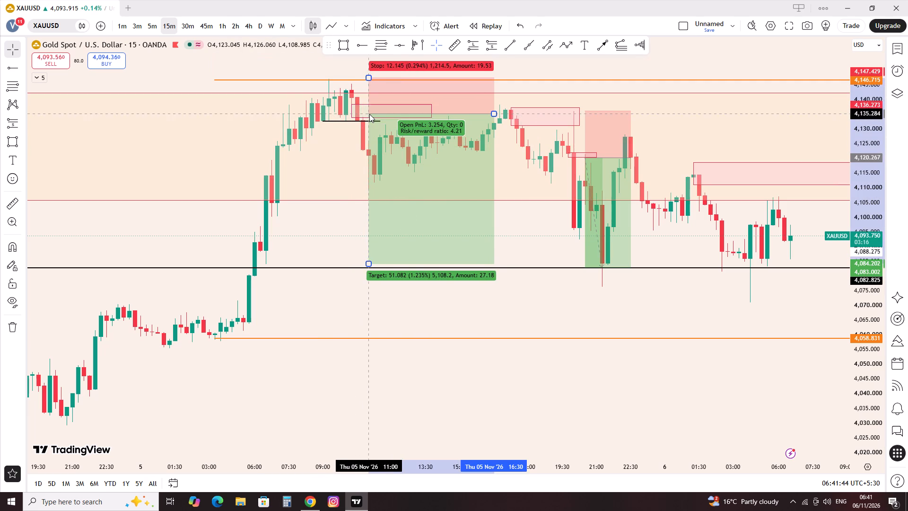
drag(369, 114, 372, 118)
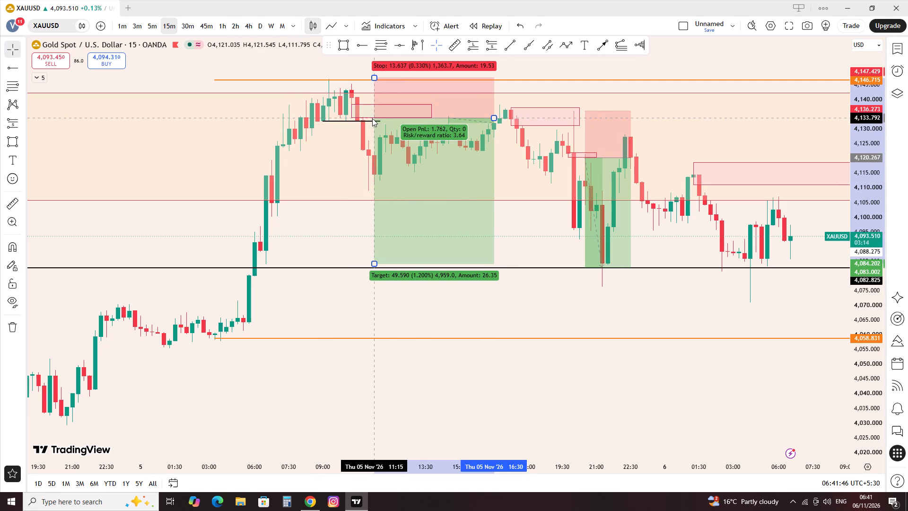
drag(372, 118, 435, 120)
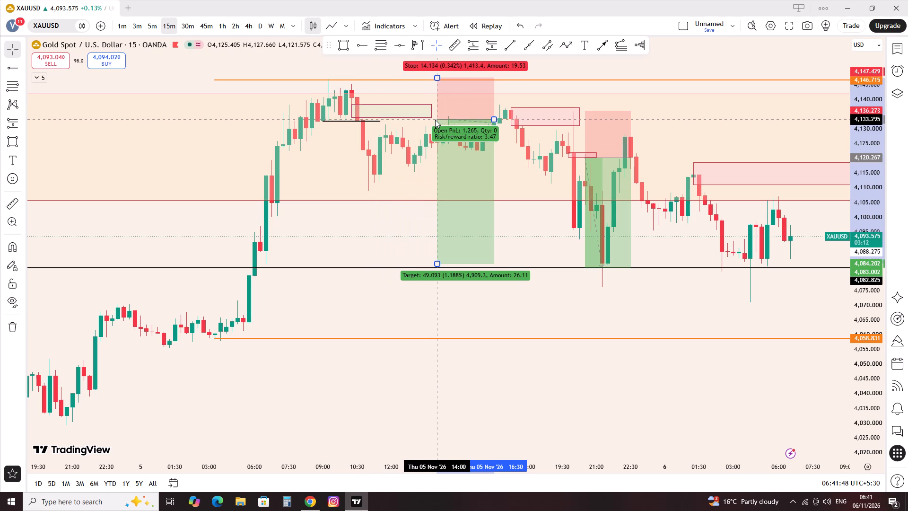
drag(435, 120, 443, 118)
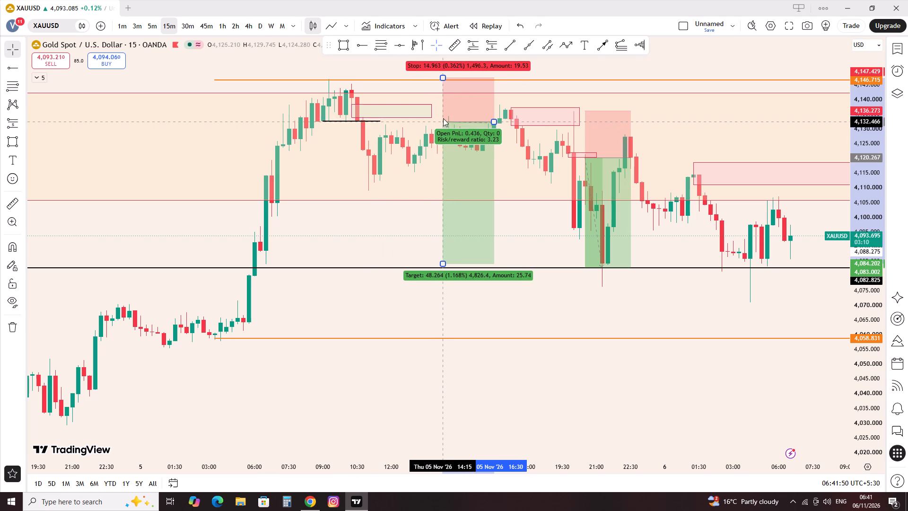
drag(443, 118, 446, 117)
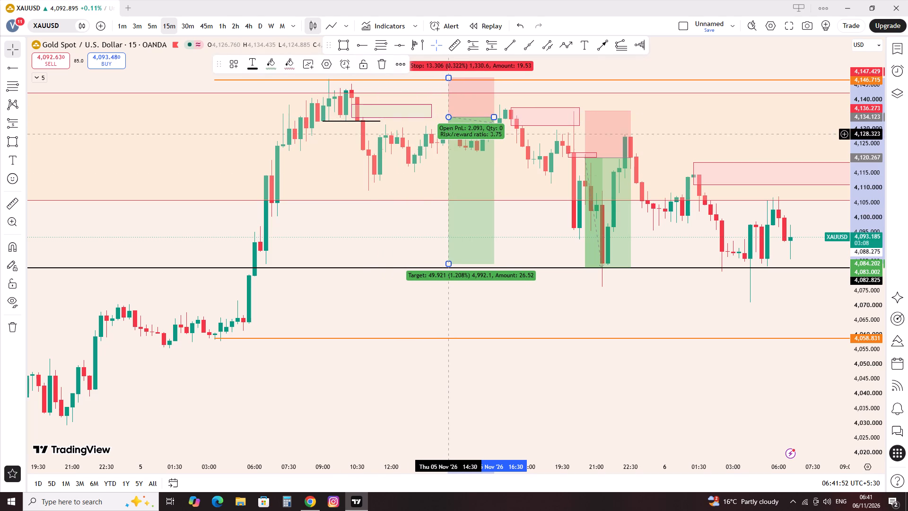
click(428, 216)
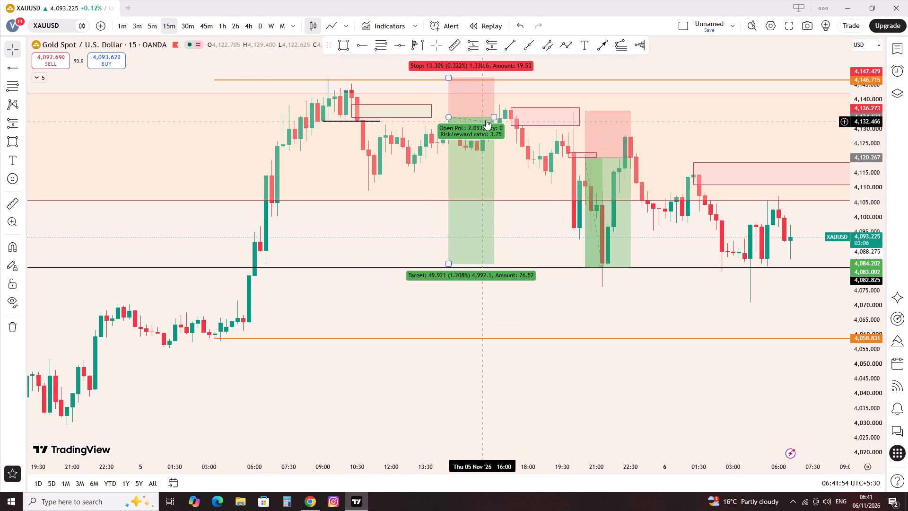
drag(494, 117, 573, 133)
click(371, 66)
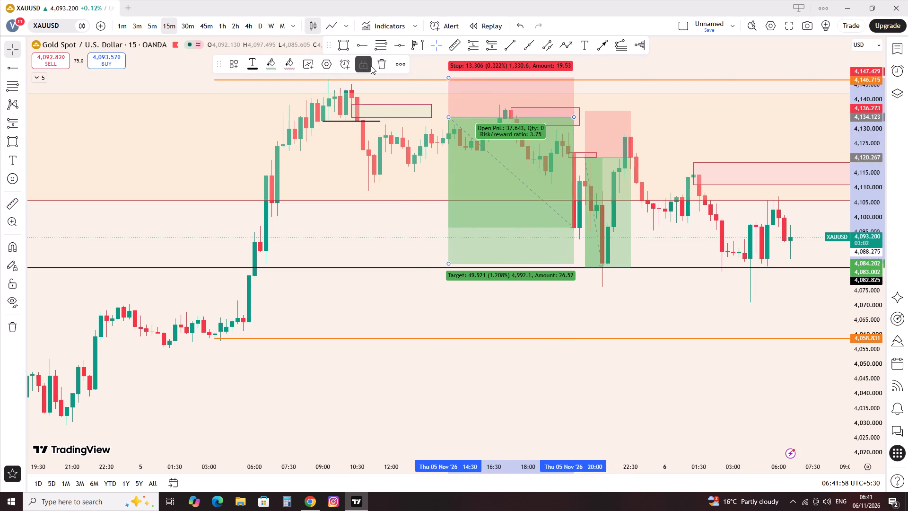
Extend the new rectangle zone that starts at 10:15 so it ends at about 17:45 on 5 November.
drag(434, 112, 512, 134)
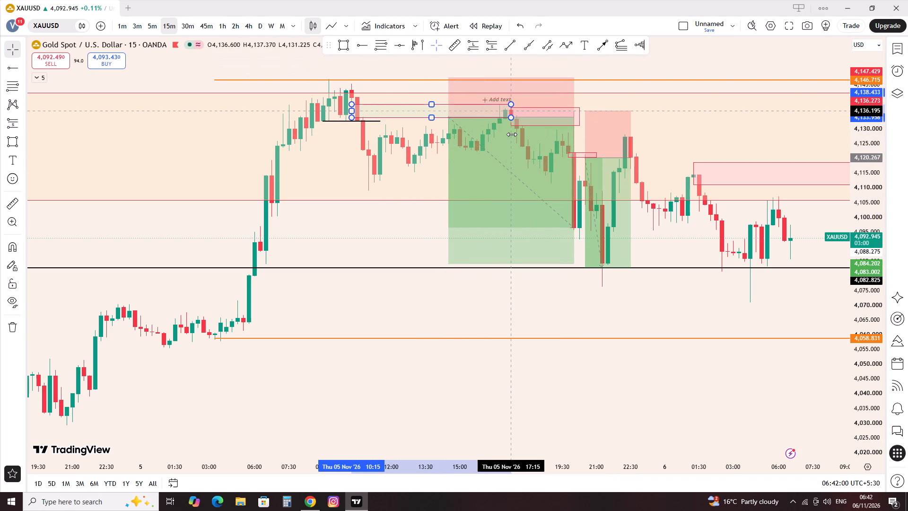
drag(512, 134, 523, 135)
click(408, 219)
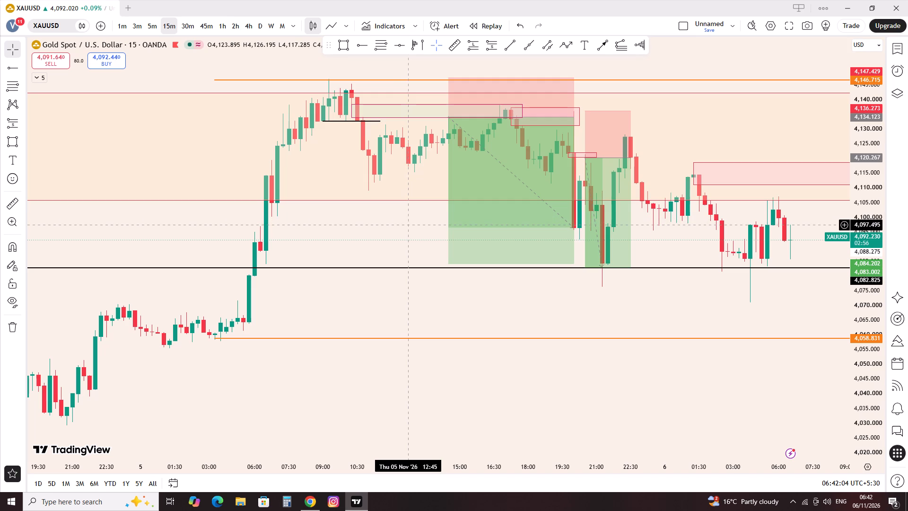
Expand the indicator list, show the SMA to examine its settings and line against the gold price, and hide it again.
drag(394, 228, 309, 256)
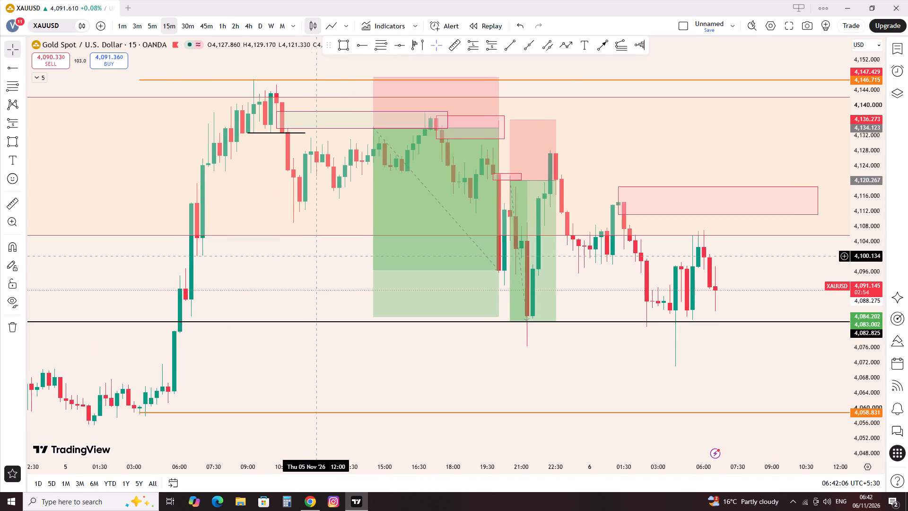
drag(309, 256, 298, 256)
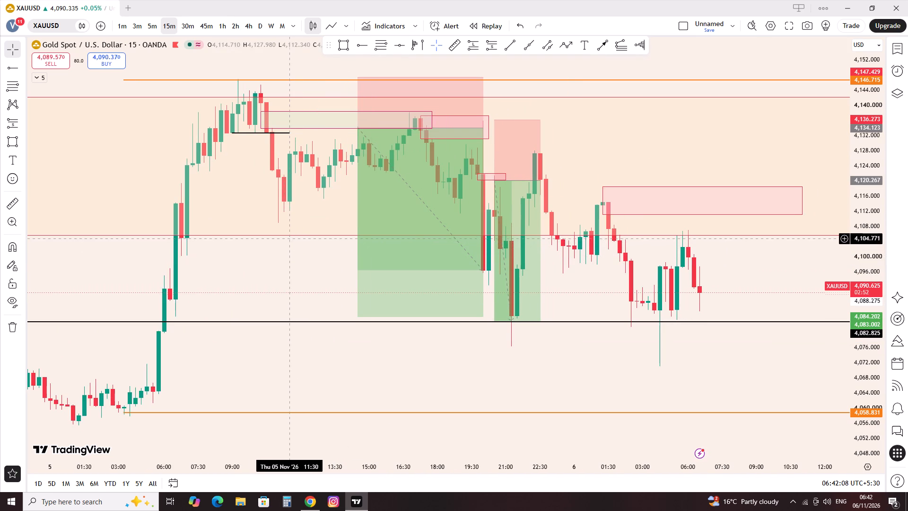
click(44, 80)
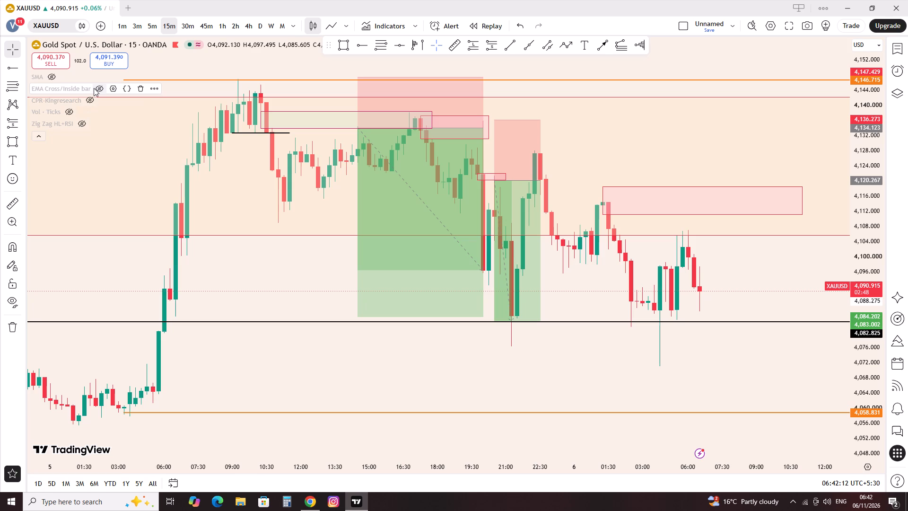
click(55, 76)
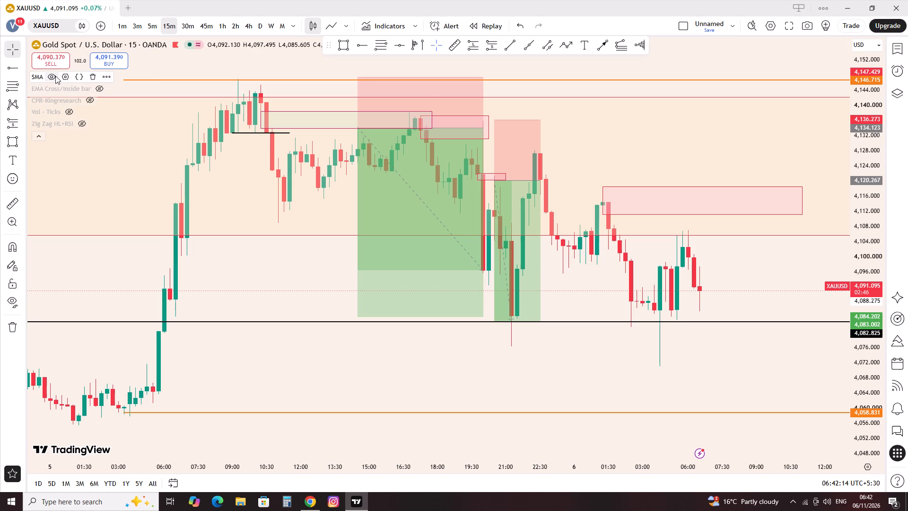
click(63, 74)
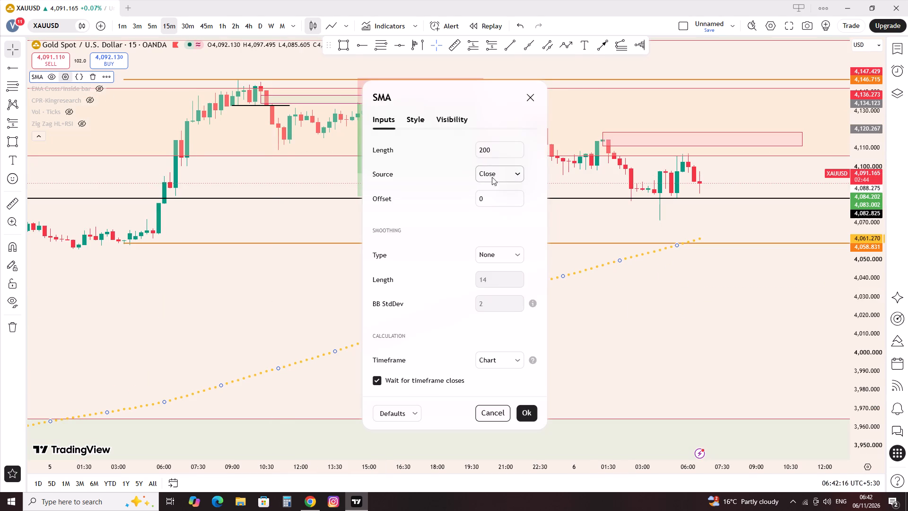
click(535, 411)
drag(524, 361, 518, 352)
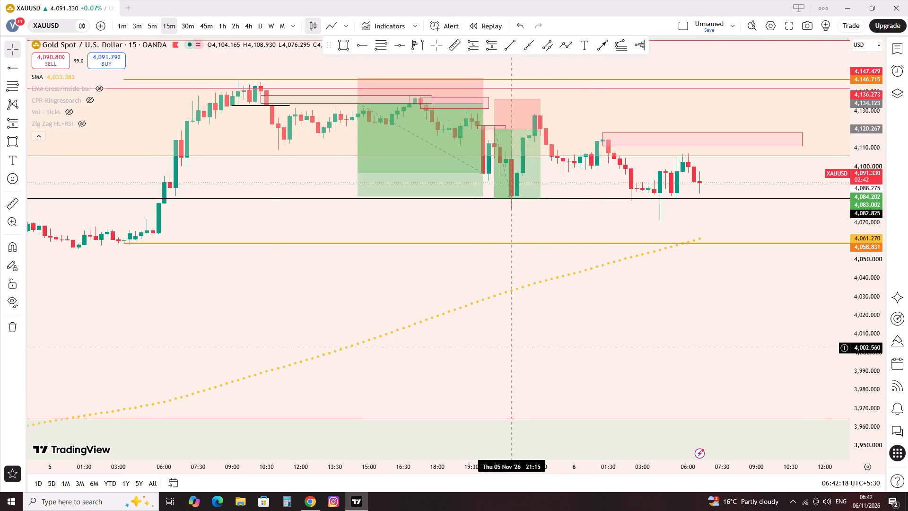
click(50, 77)
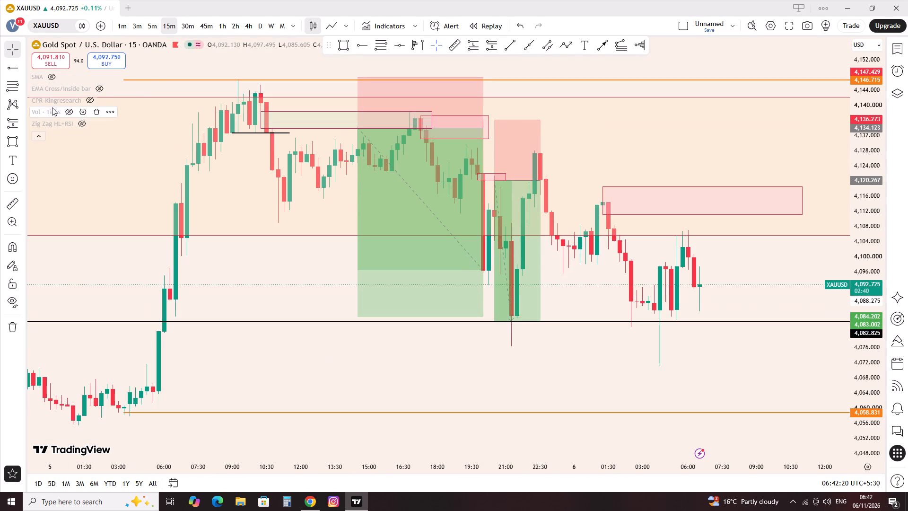
Show the CPR-Kingresearch indicator, examine its levels against several days of the gold price, and hide it again.
click(87, 102)
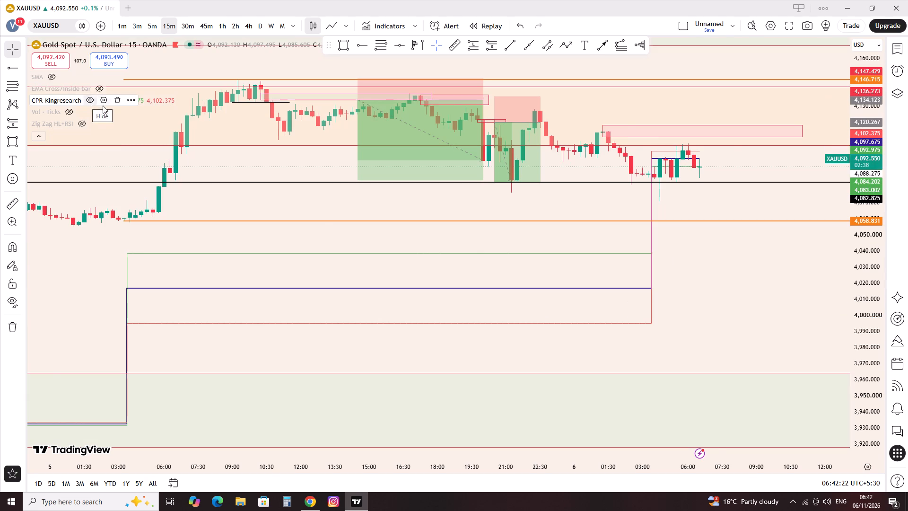
scroll(181, 138, down, 6)
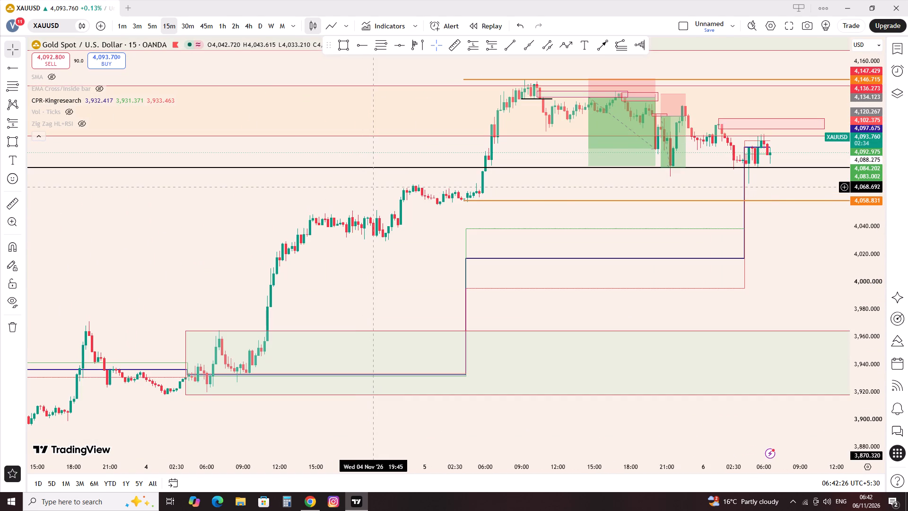
scroll(432, 236, down, 3)
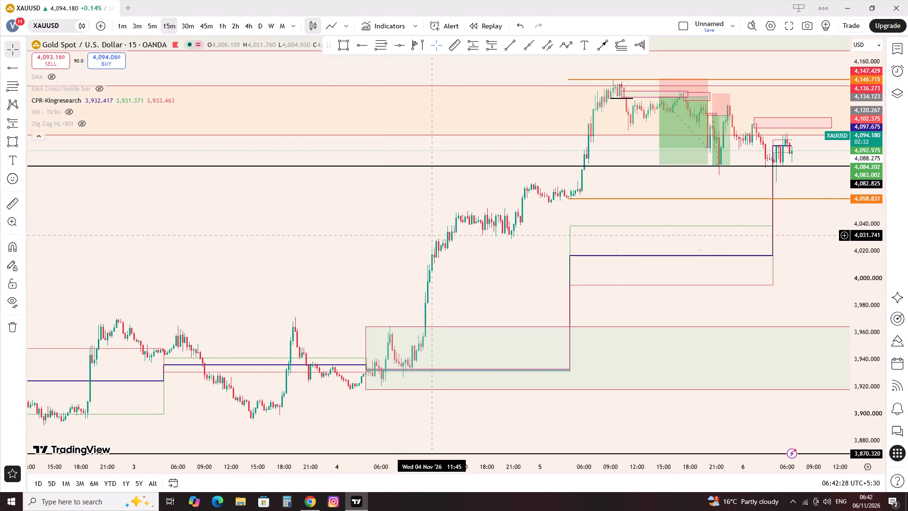
scroll(388, 308, up, 3)
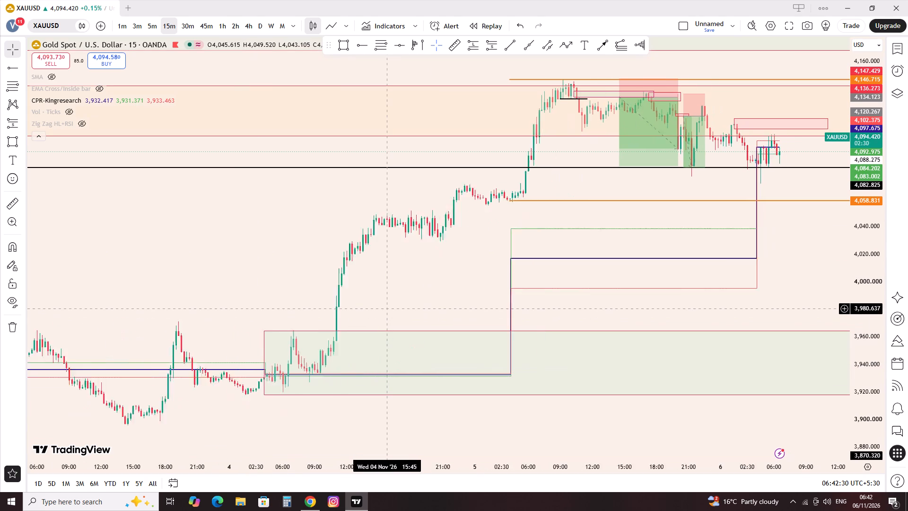
scroll(388, 308, up, 4)
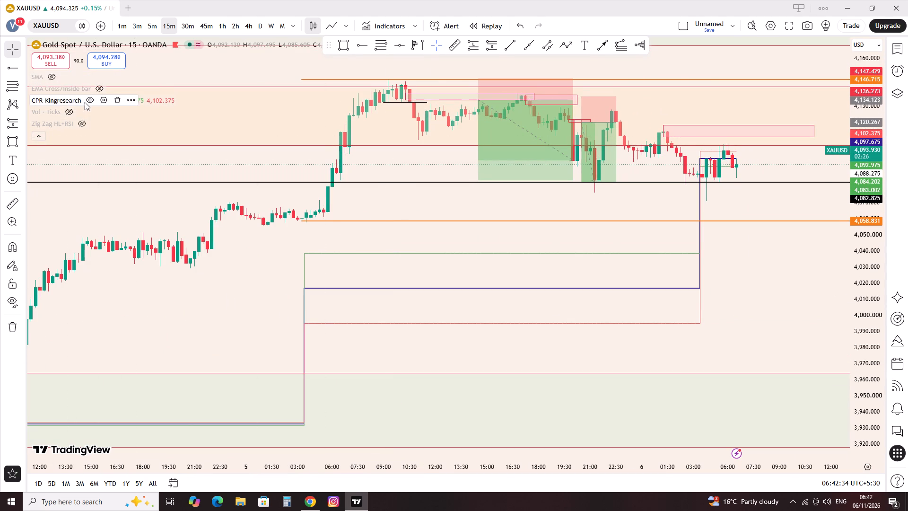
click(85, 102)
Show the Vol - Ticks indicator to check the volume bars under the gold price, and hide it again.
click(70, 110)
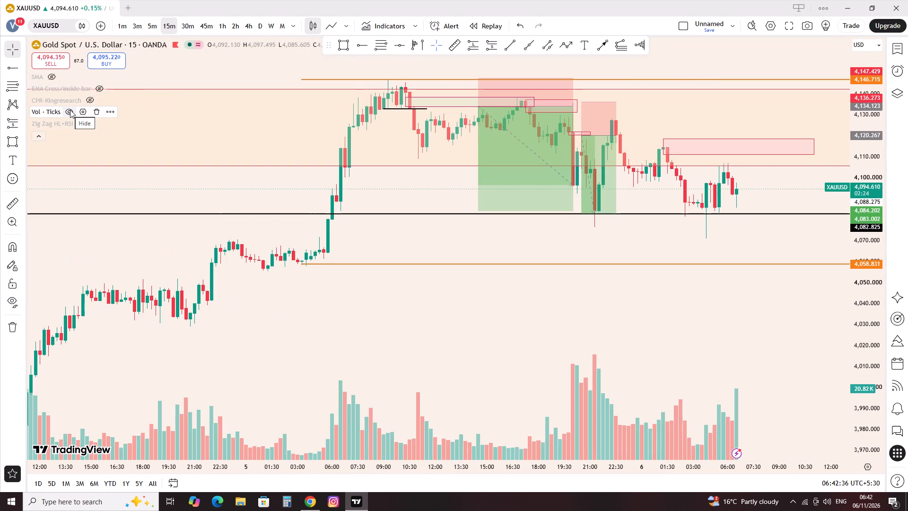
click(70, 110)
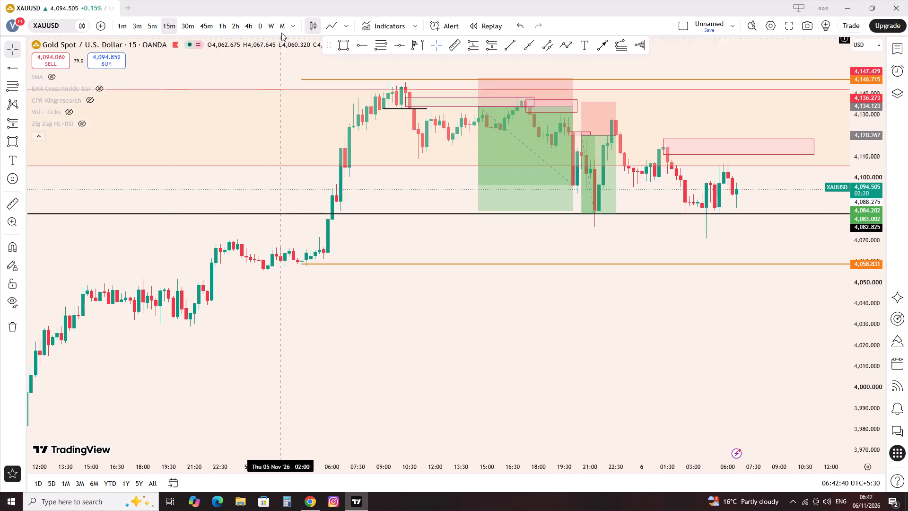
Switch to the 1-hour timeframe and show the Zig Zag HL+RSI indicator to examine its labels on the gold swings.
click(221, 29)
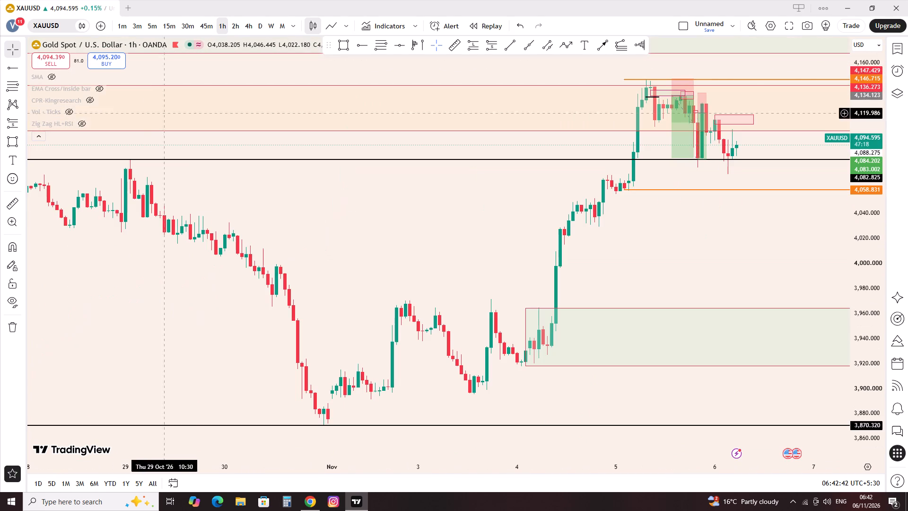
click(76, 123)
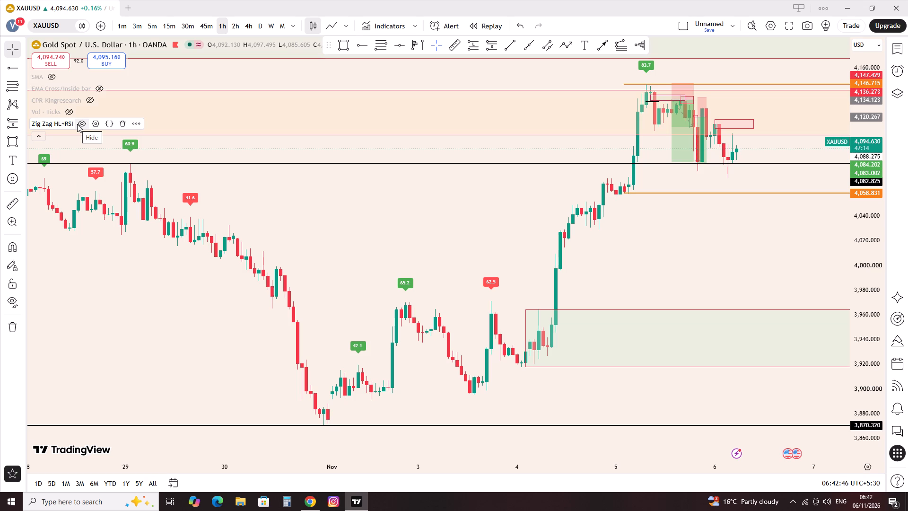
scroll(121, 266, down, 1)
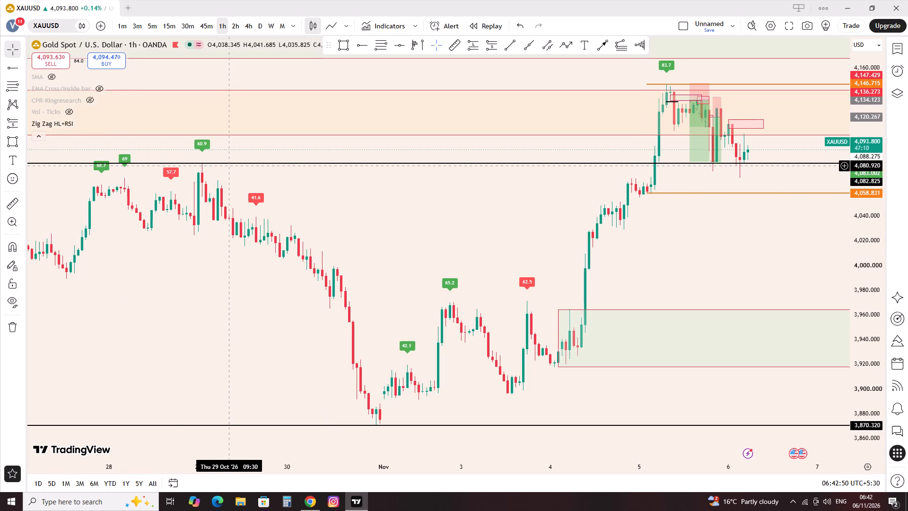
Hide the Zig Zag HL+RSI indicator on the gold chart.
click(77, 125)
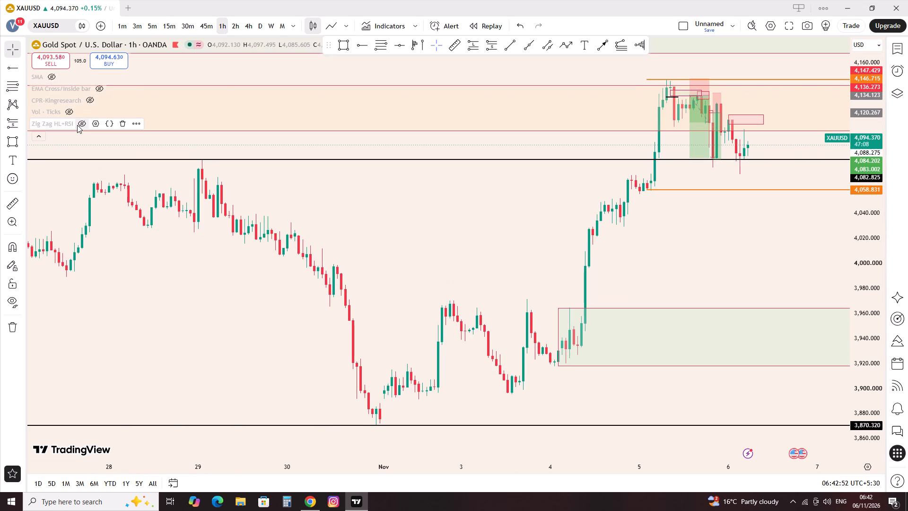
Switch the gold chart to the 4-hour timeframe and examine the latest candles against the marked zones and horizontal levels.
scroll(369, 217, up, 5)
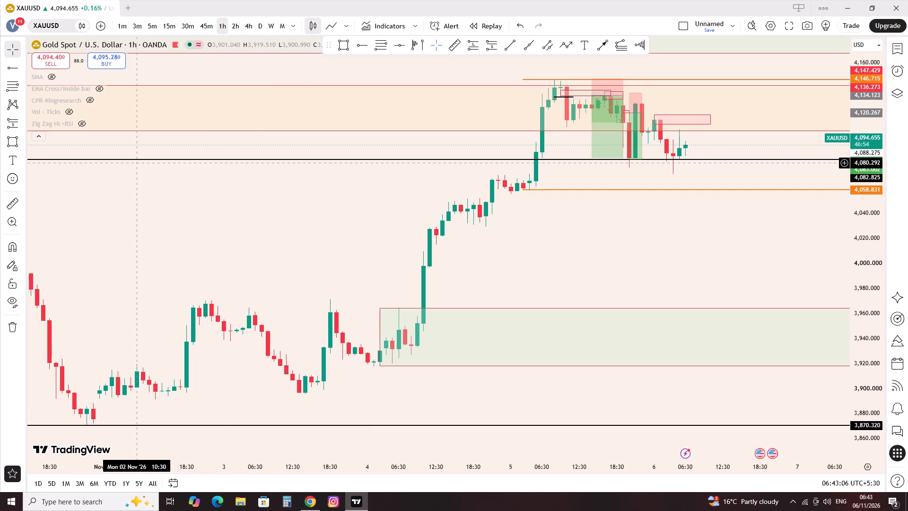
click(252, 30)
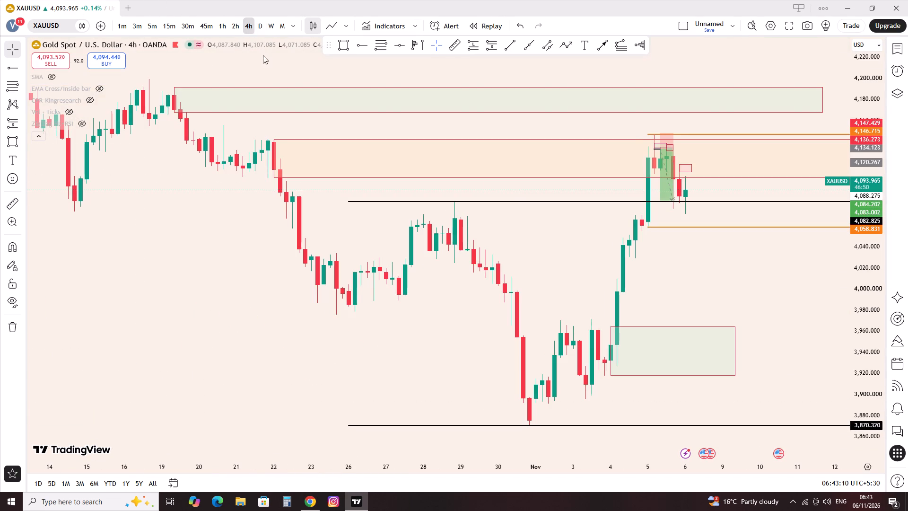
scroll(277, 111, up, 6)
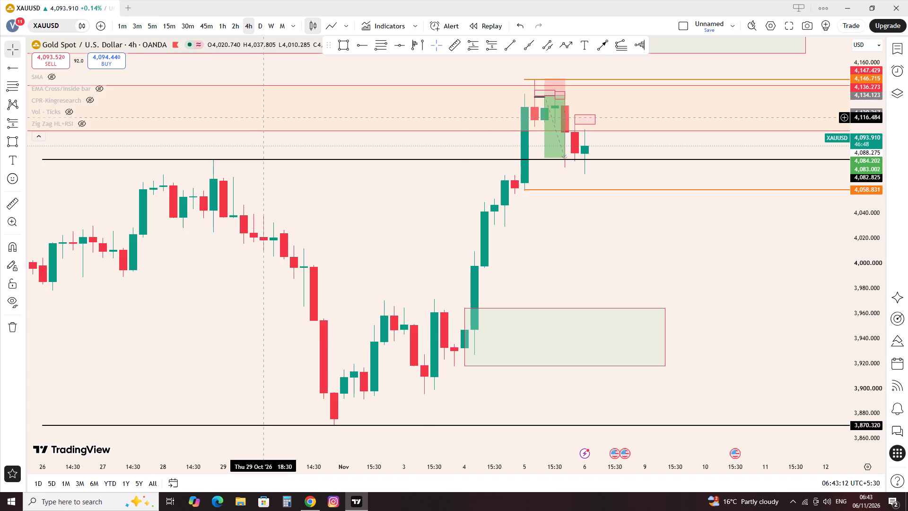
scroll(259, 118, up, 2)
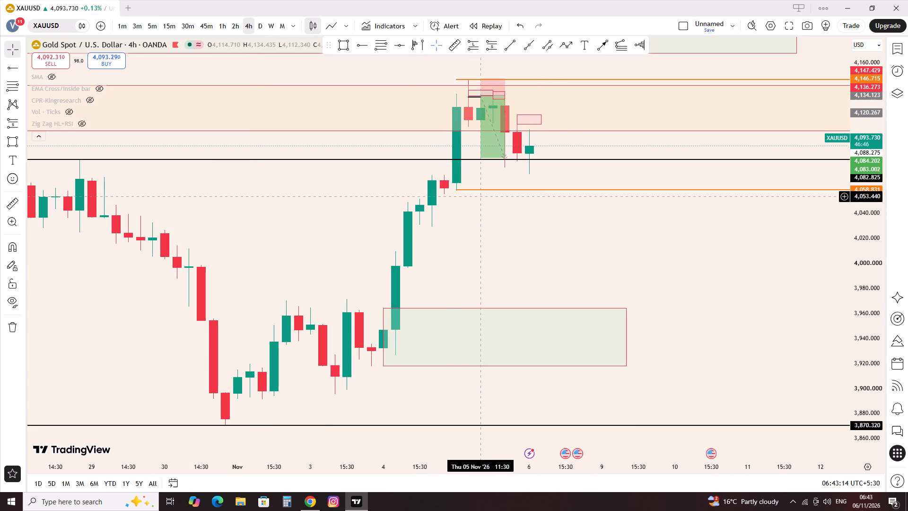
click(480, 190)
click(491, 240)
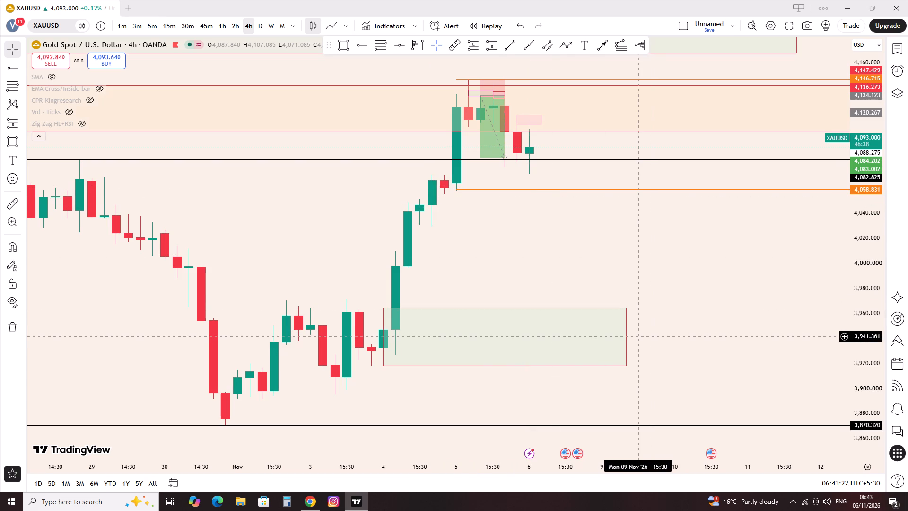
Extend the green zone between about 3,918 and 3,964 so it ends at 07:30 on 11 November.
drag(627, 336, 760, 355)
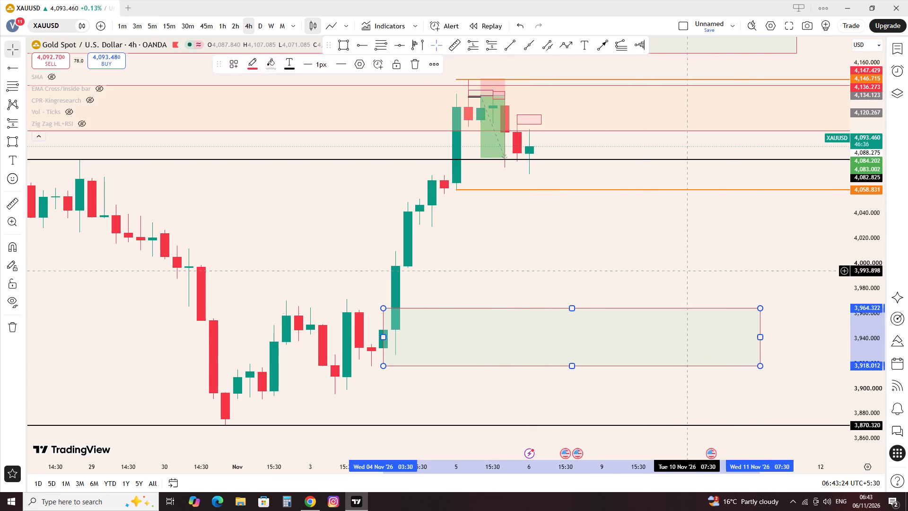
click(667, 262)
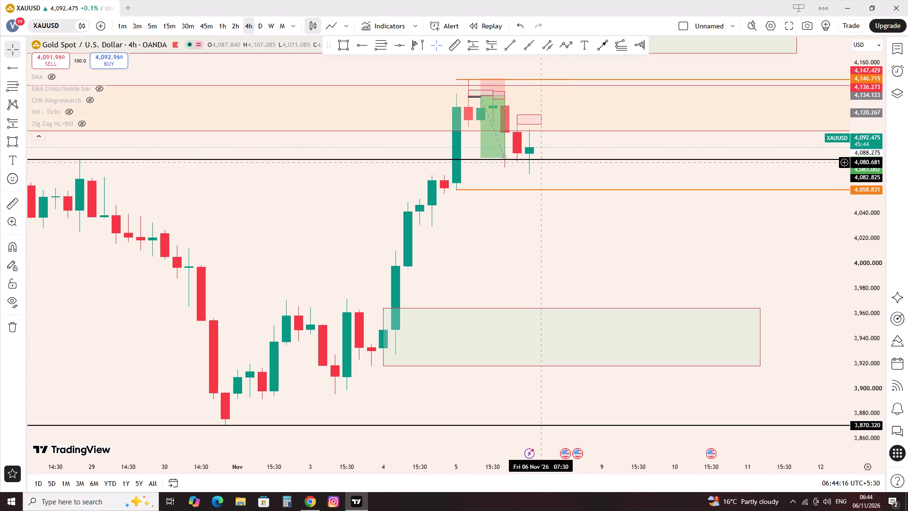
On the 15-minute timeframe, draw a rectangle zone from about 4,128.6 to 4,113.6, spanning 22:15 on 5 November to 07:00 on 6 November.
click(168, 27)
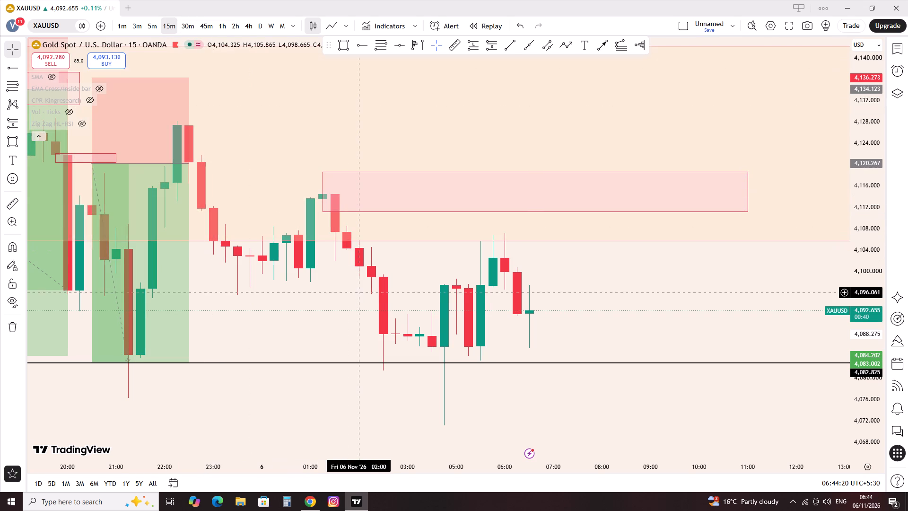
scroll(359, 296, down, 3)
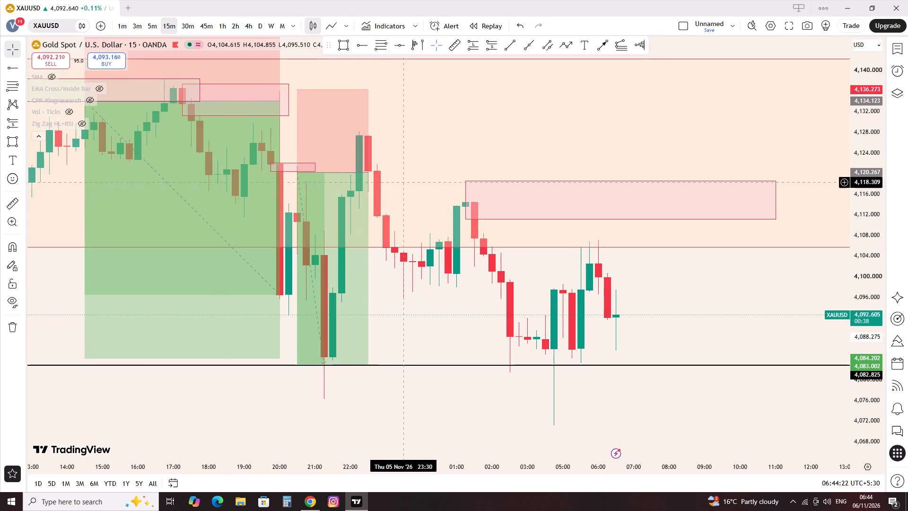
click(343, 36)
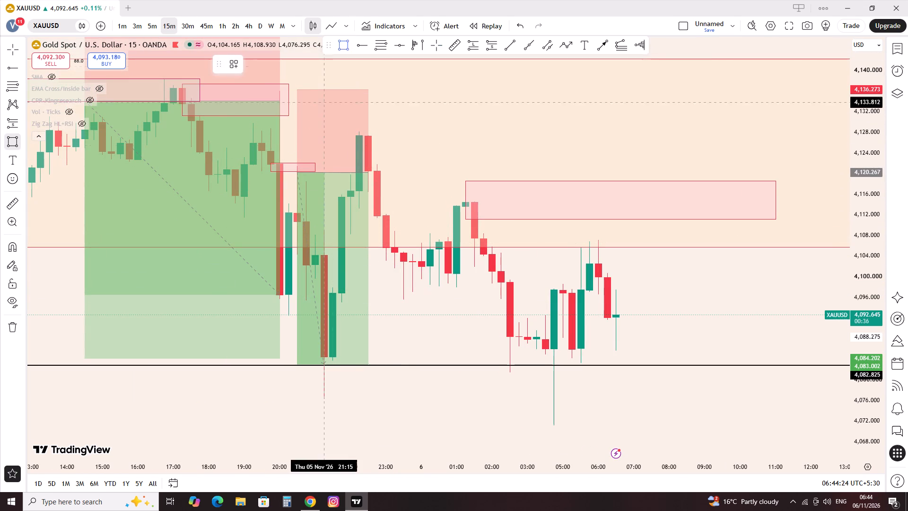
click(358, 207)
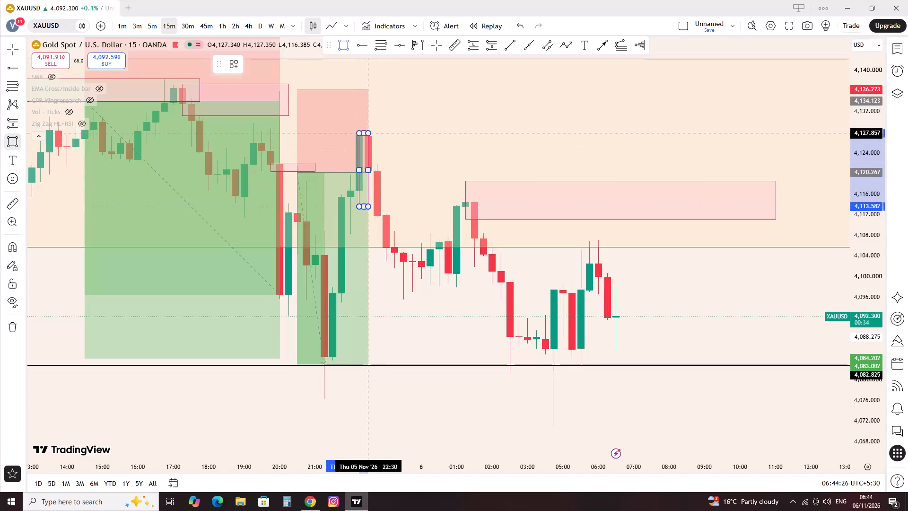
click(368, 129)
drag(368, 170, 544, 207)
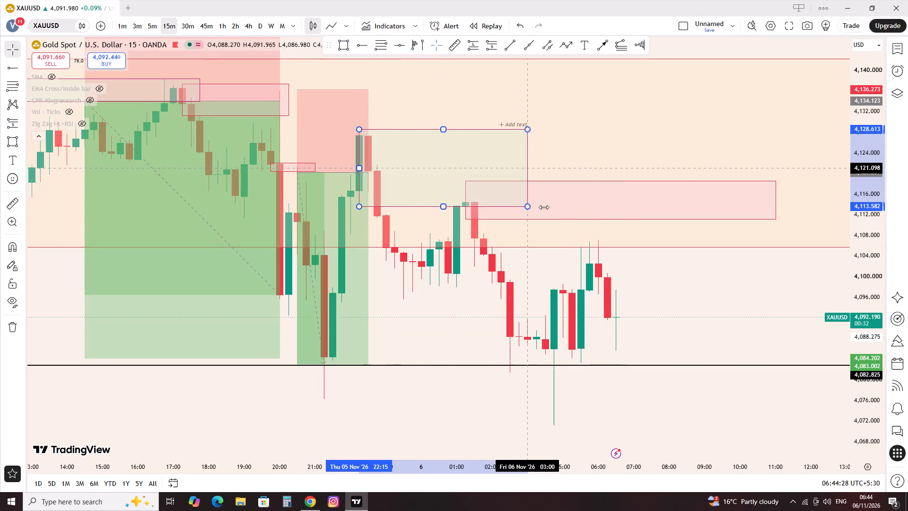
drag(544, 207, 629, 223)
click(650, 290)
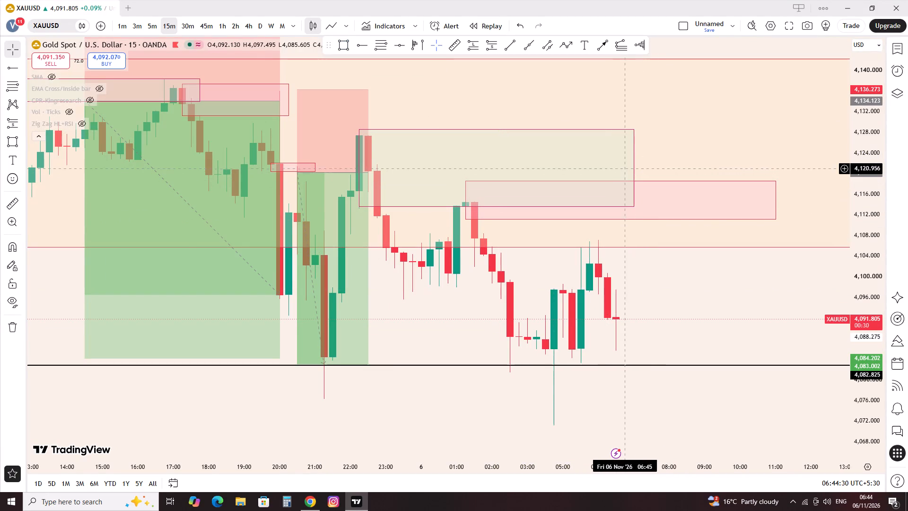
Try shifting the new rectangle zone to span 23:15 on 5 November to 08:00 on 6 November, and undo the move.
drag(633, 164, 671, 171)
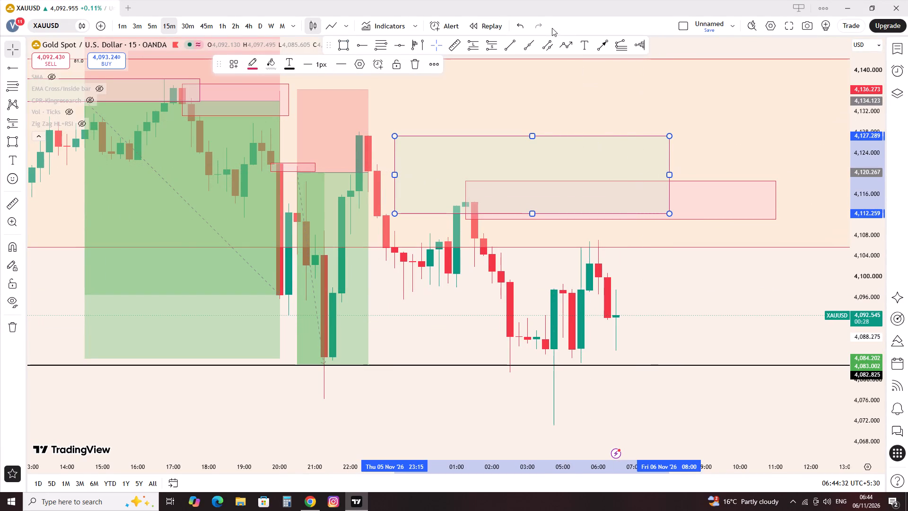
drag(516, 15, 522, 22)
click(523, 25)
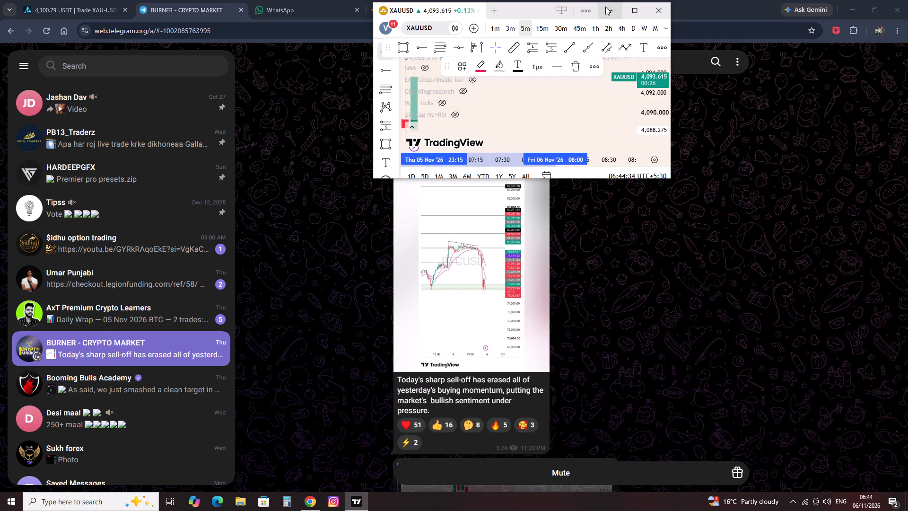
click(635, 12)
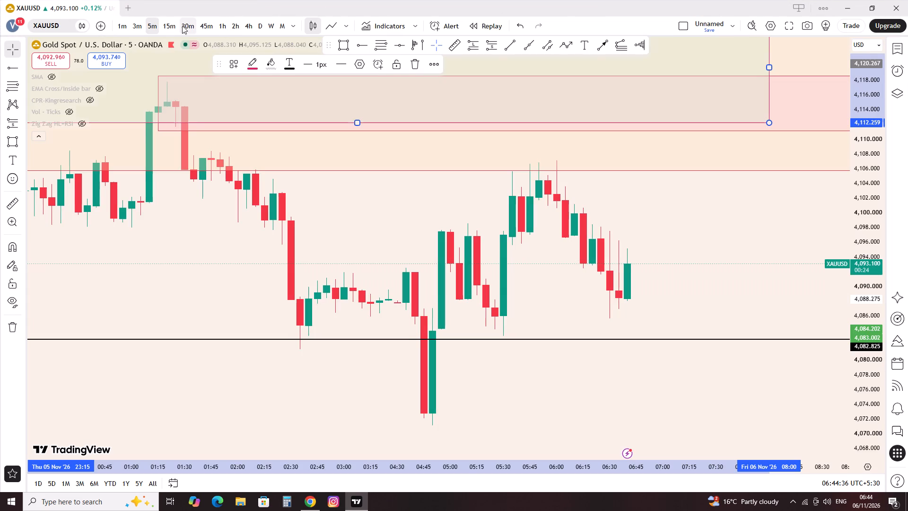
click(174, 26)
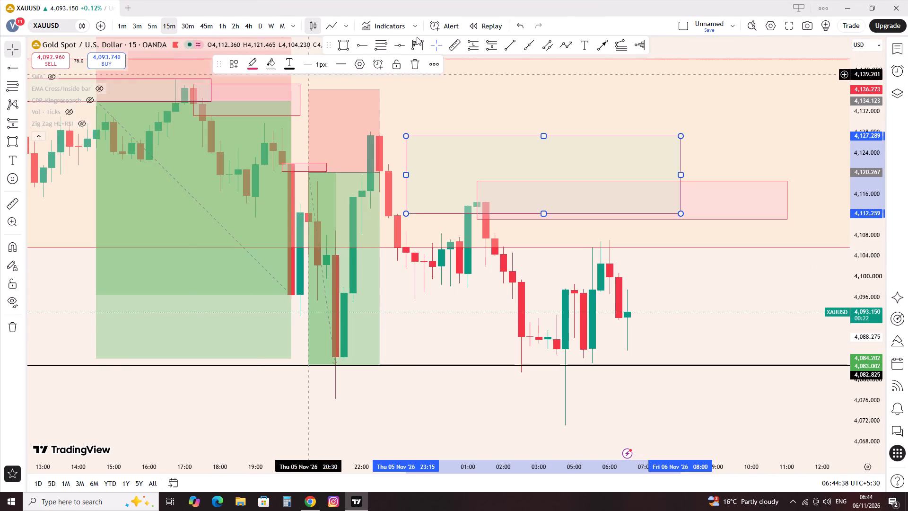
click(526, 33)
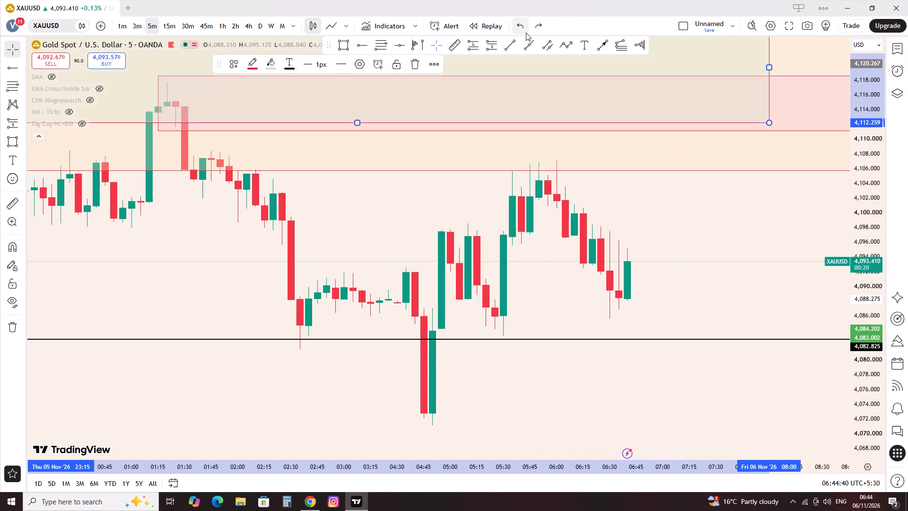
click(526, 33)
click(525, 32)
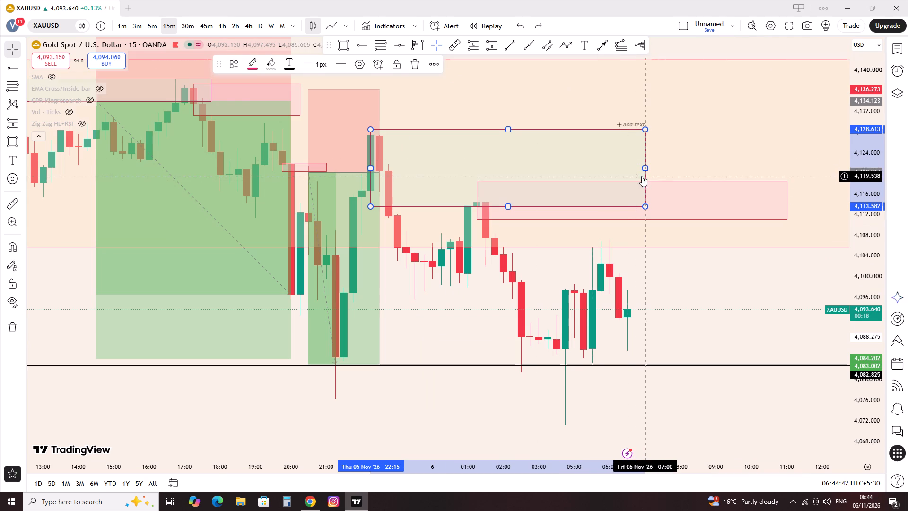
Extend the rectangle zone that starts at 22:15 so it ends at 11:00 on 6 November.
drag(643, 170, 788, 172)
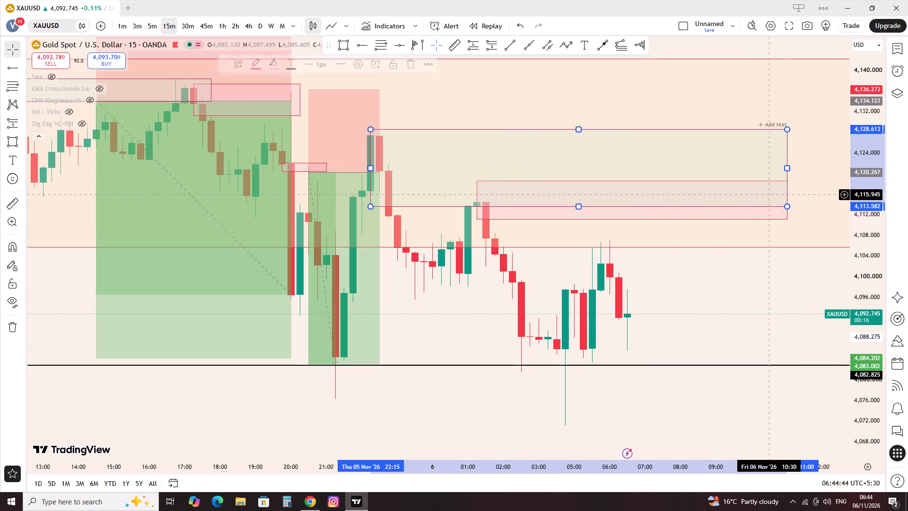
click(743, 267)
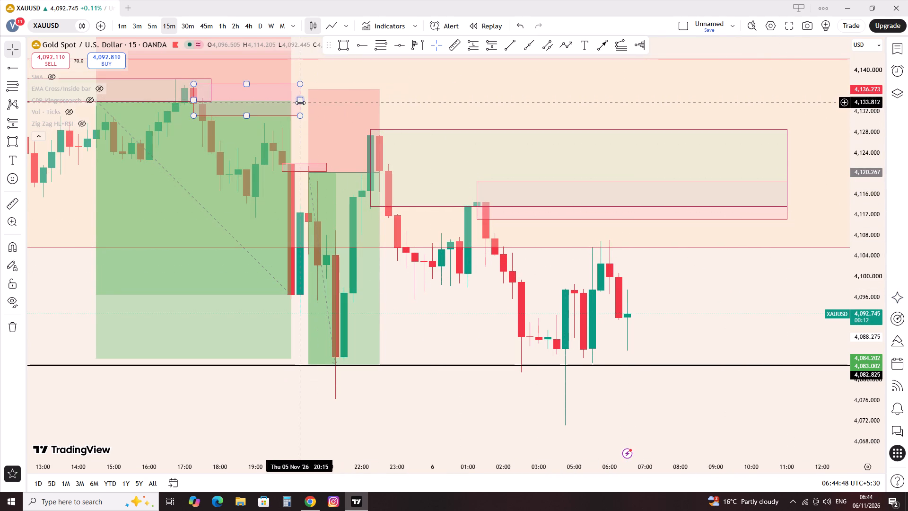
Extend the pink rectangle zone that starts at 17:15 on 5 November so it ends at about 20:45.
drag(300, 103, 255, 117)
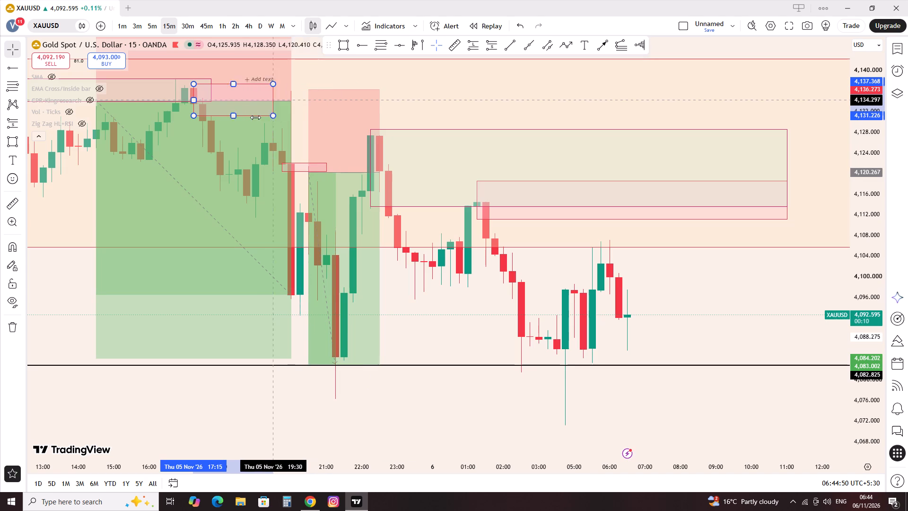
drag(255, 117, 314, 141)
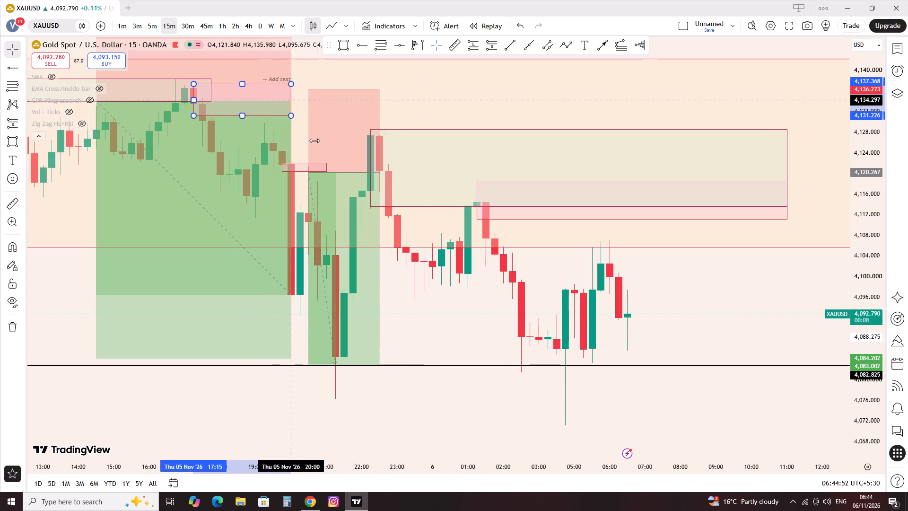
drag(314, 141, 309, 141)
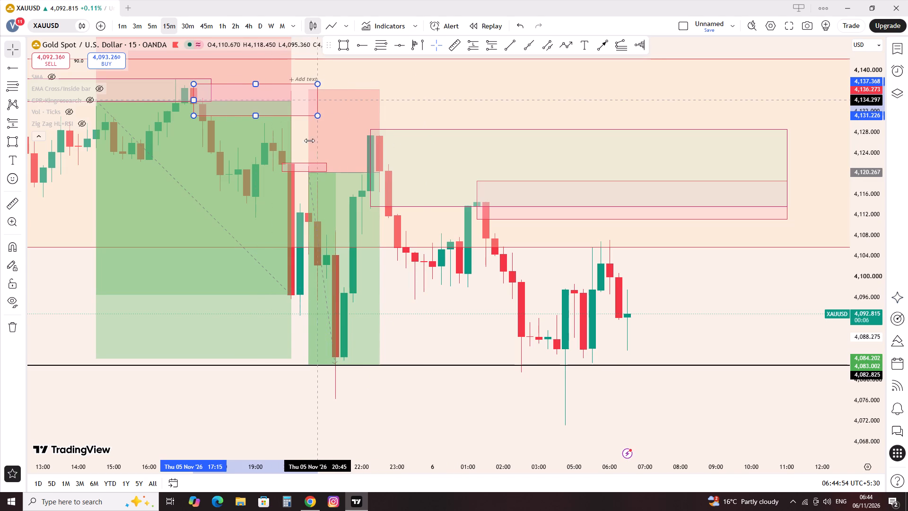
drag(309, 141, 317, 142)
drag(426, 330, 430, 330)
Examine gold's zones and short positions on the 15-minute and 5-minute timeframes, dismissing the advertisement.
scroll(439, 324, down, 5)
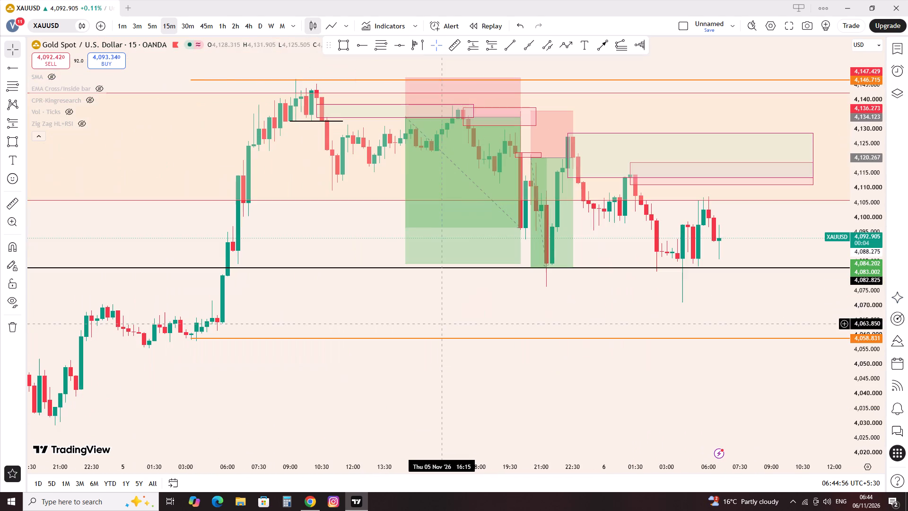
scroll(340, 260, up, 2)
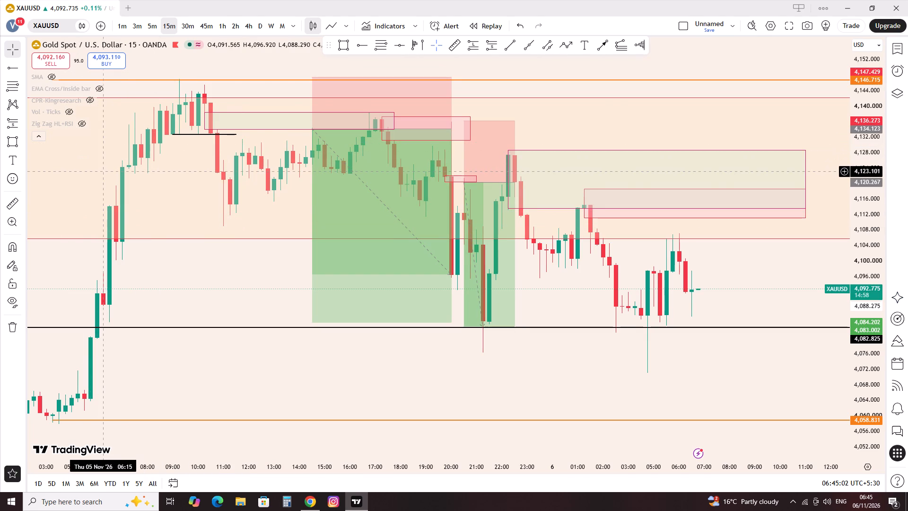
scroll(105, 172, up, 3)
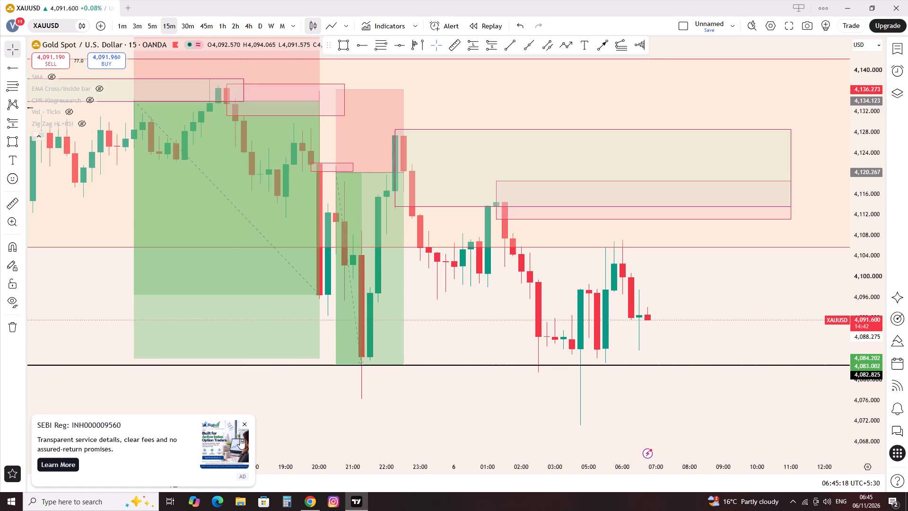
click(247, 425)
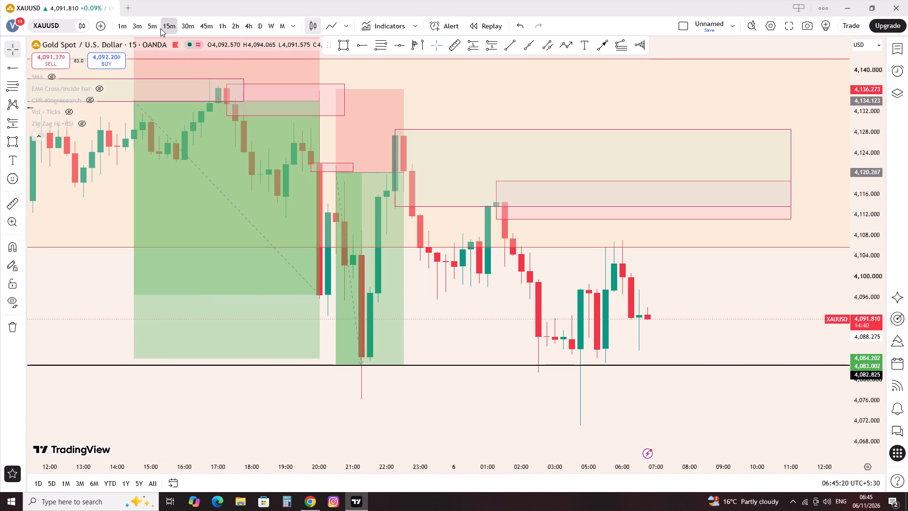
click(148, 29)
scroll(157, 63, down, 5)
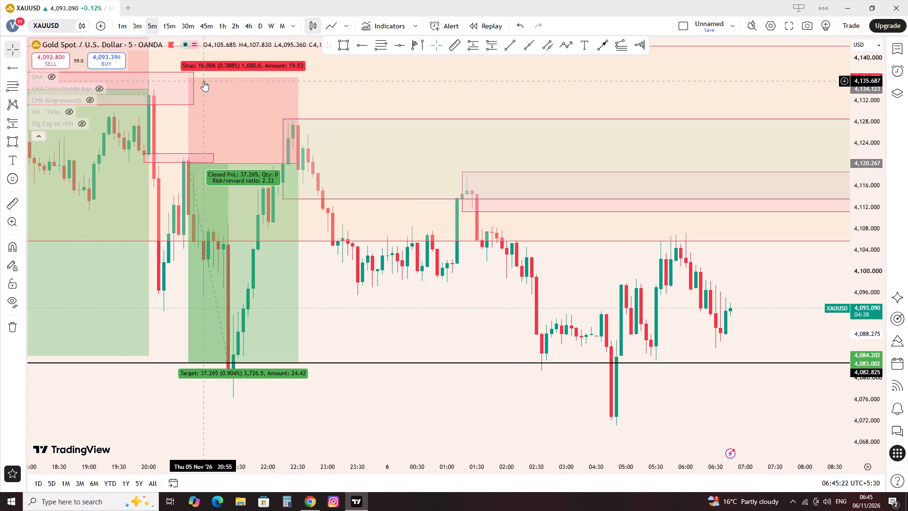
scroll(209, 81, down, 1)
scroll(263, 139, down, 1)
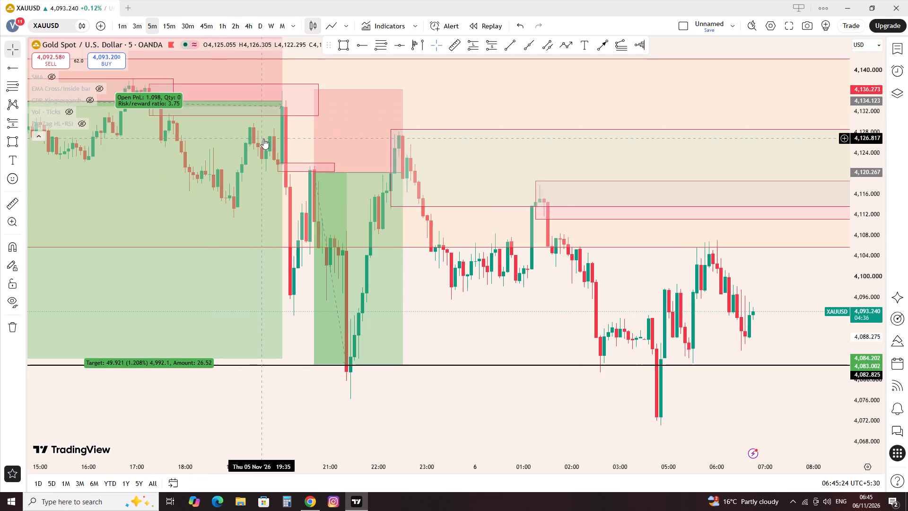
Compare gold's price action around the marked zones and short positions on the 15-minute and 5-minute timeframes.
scroll(263, 139, down, 1)
click(170, 25)
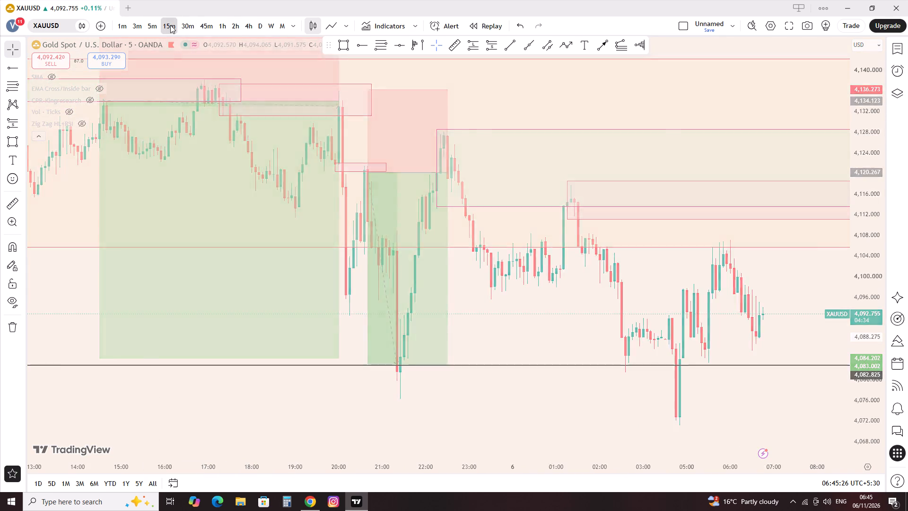
scroll(229, 76, up, 8)
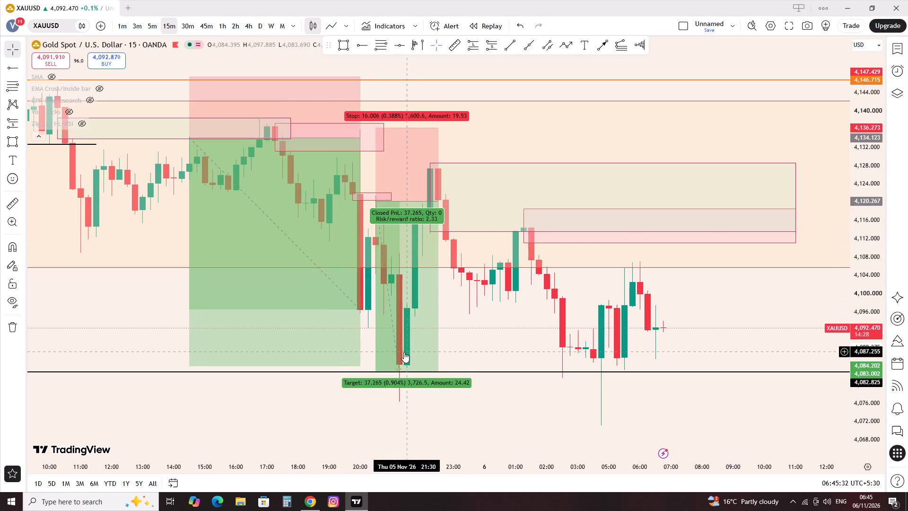
click(149, 30)
scroll(227, 111, down, 6)
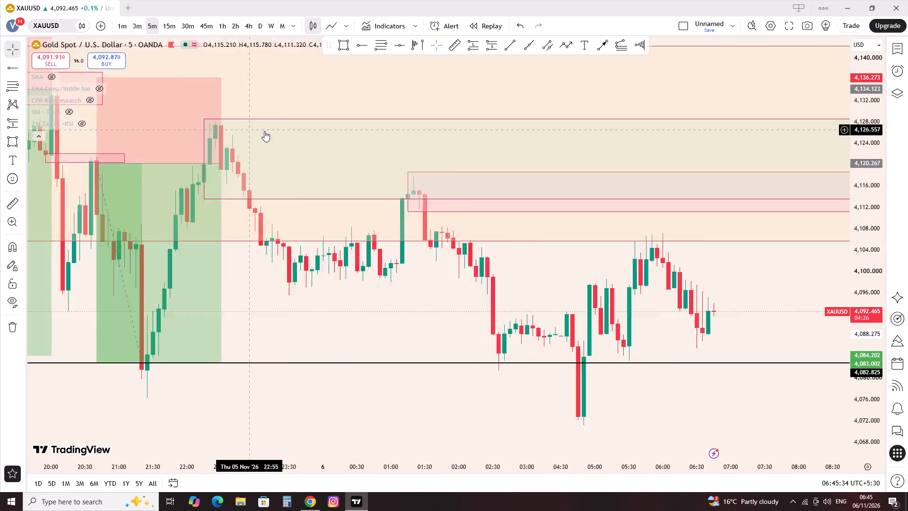
scroll(288, 140, down, 2)
scroll(329, 142, down, 3)
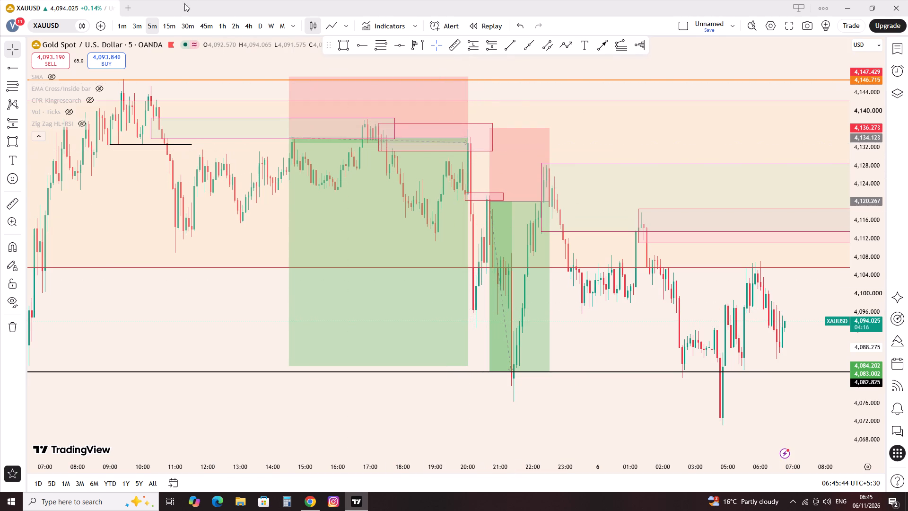
click(169, 22)
scroll(166, 25, up, 20)
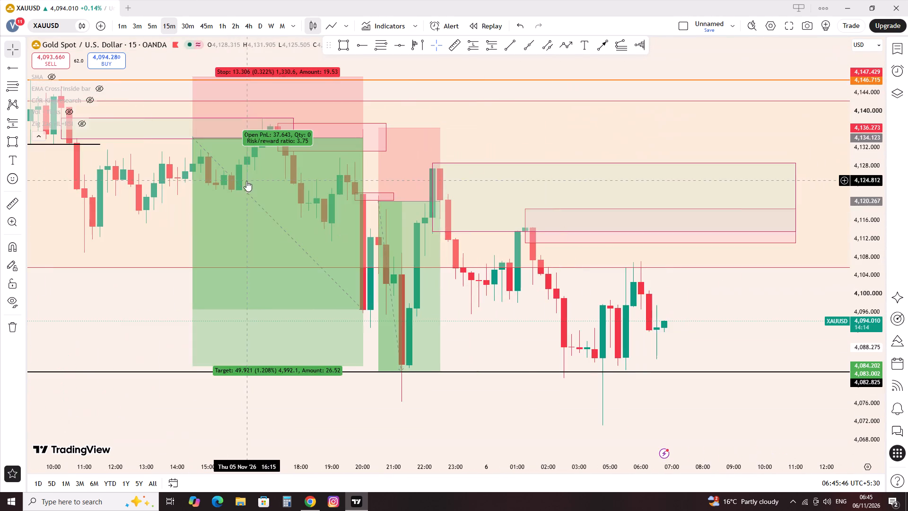
scroll(275, 206, up, 3)
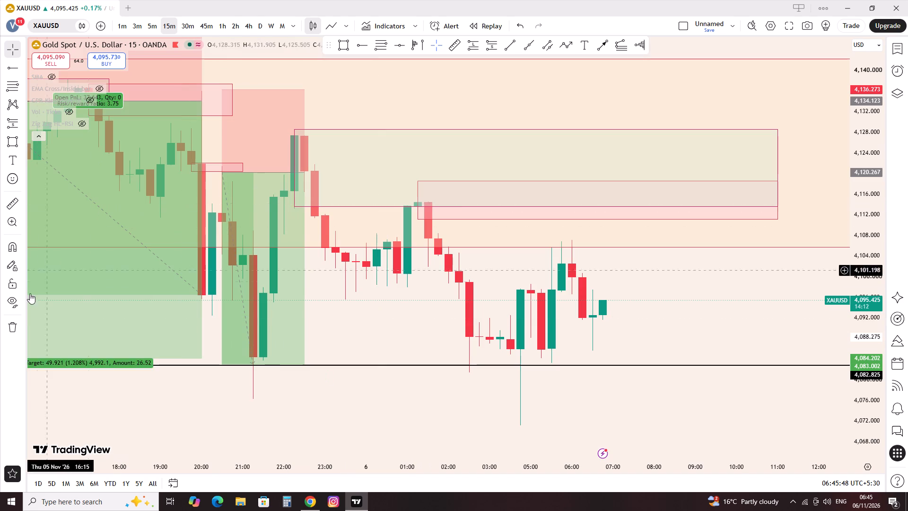
Hide all drawings on gold's 15-minute chart.
click(10, 306)
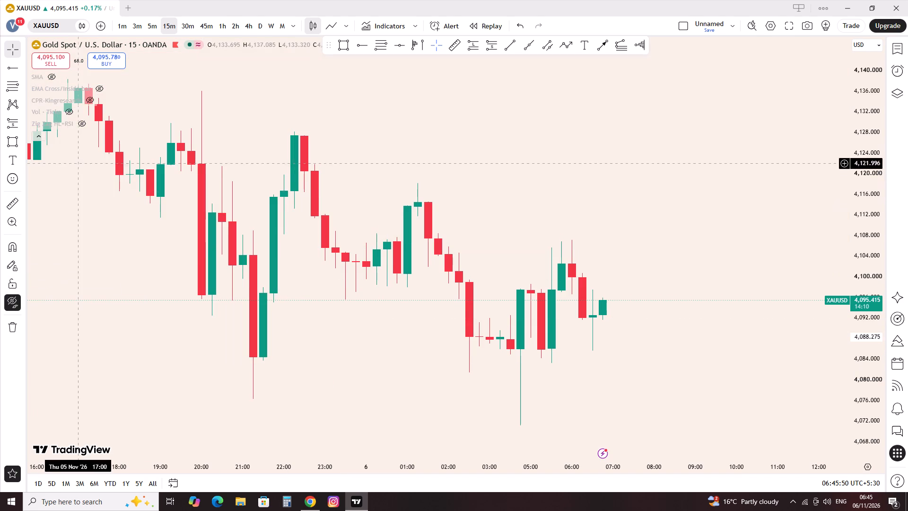
Show all hidden drawings again on gold's 15-minute chart.
click(13, 304)
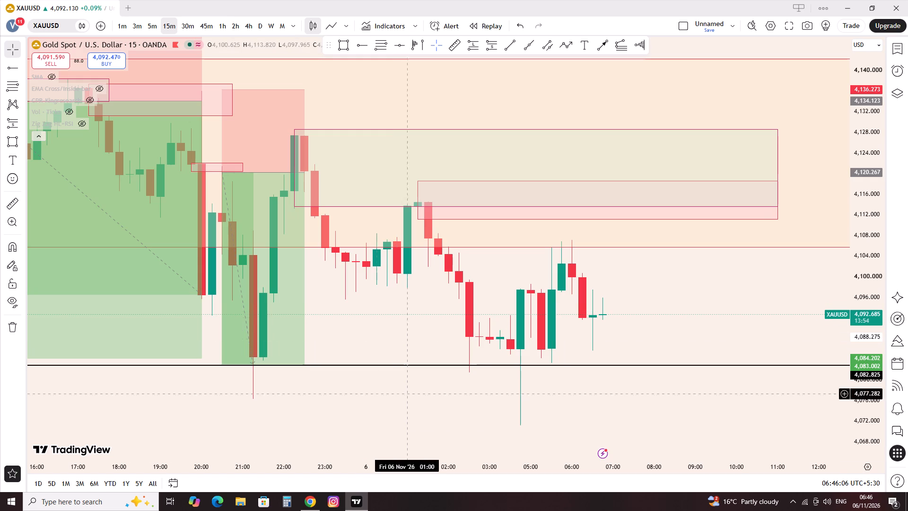